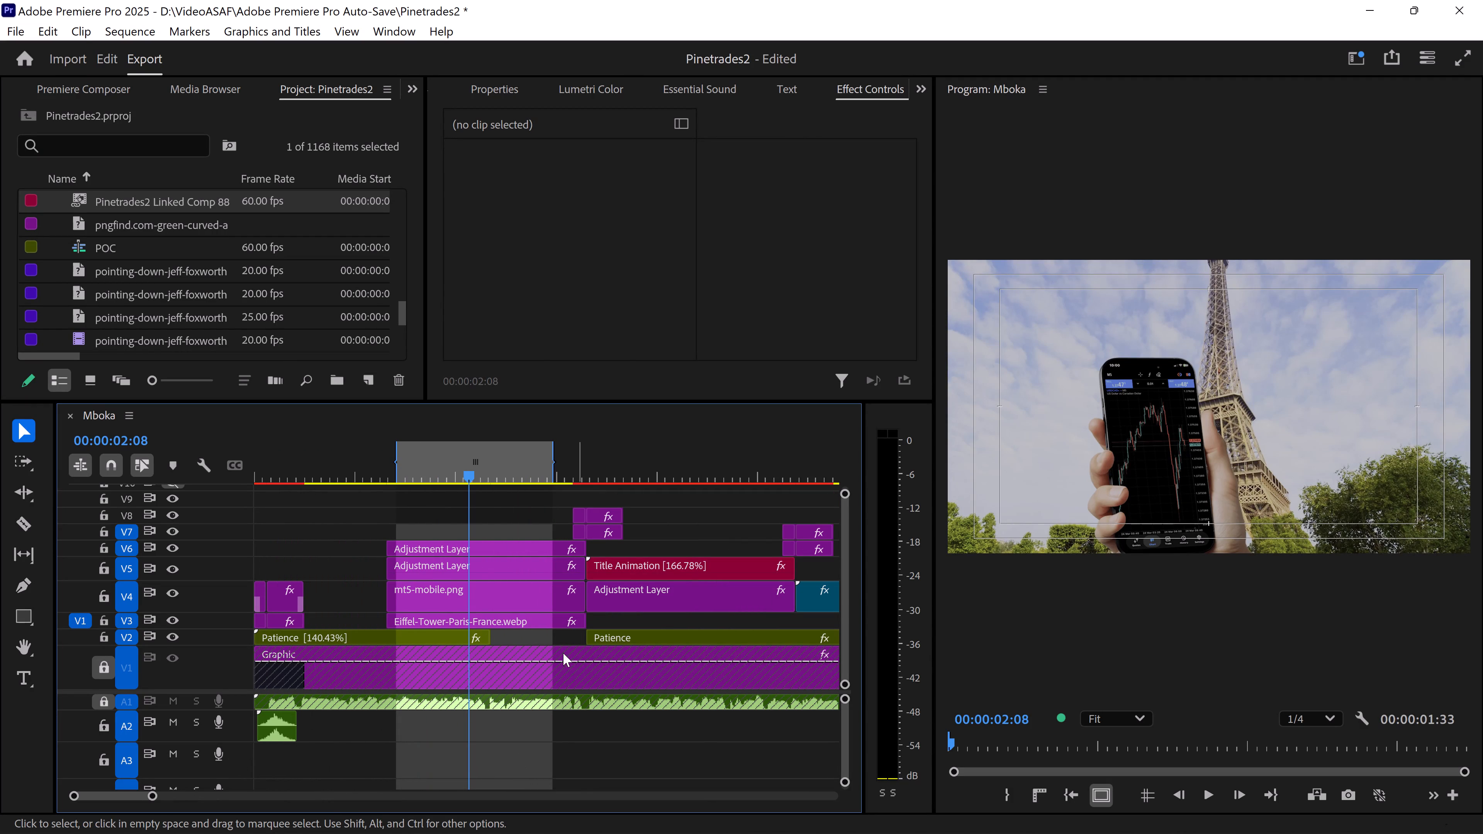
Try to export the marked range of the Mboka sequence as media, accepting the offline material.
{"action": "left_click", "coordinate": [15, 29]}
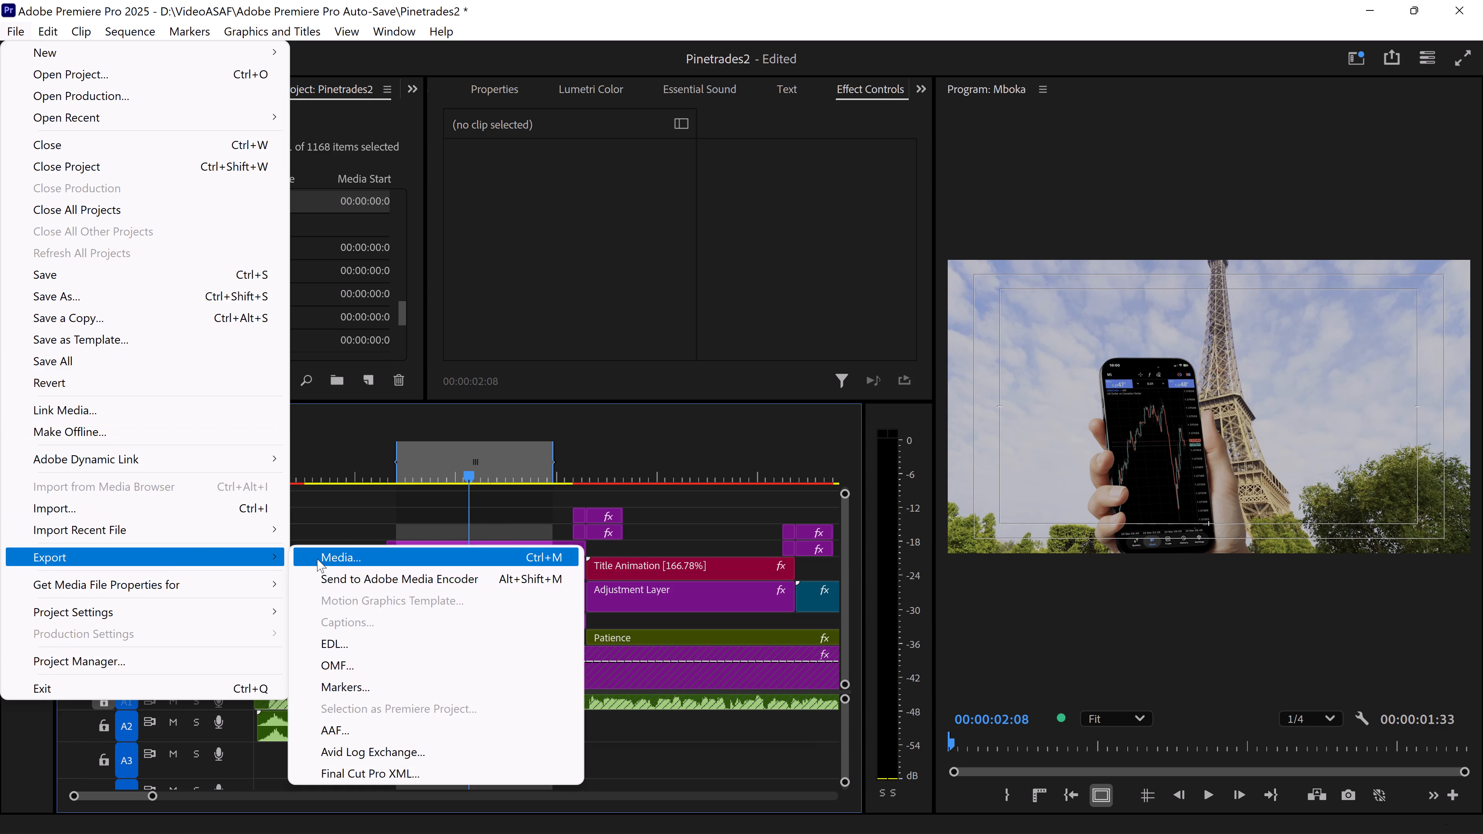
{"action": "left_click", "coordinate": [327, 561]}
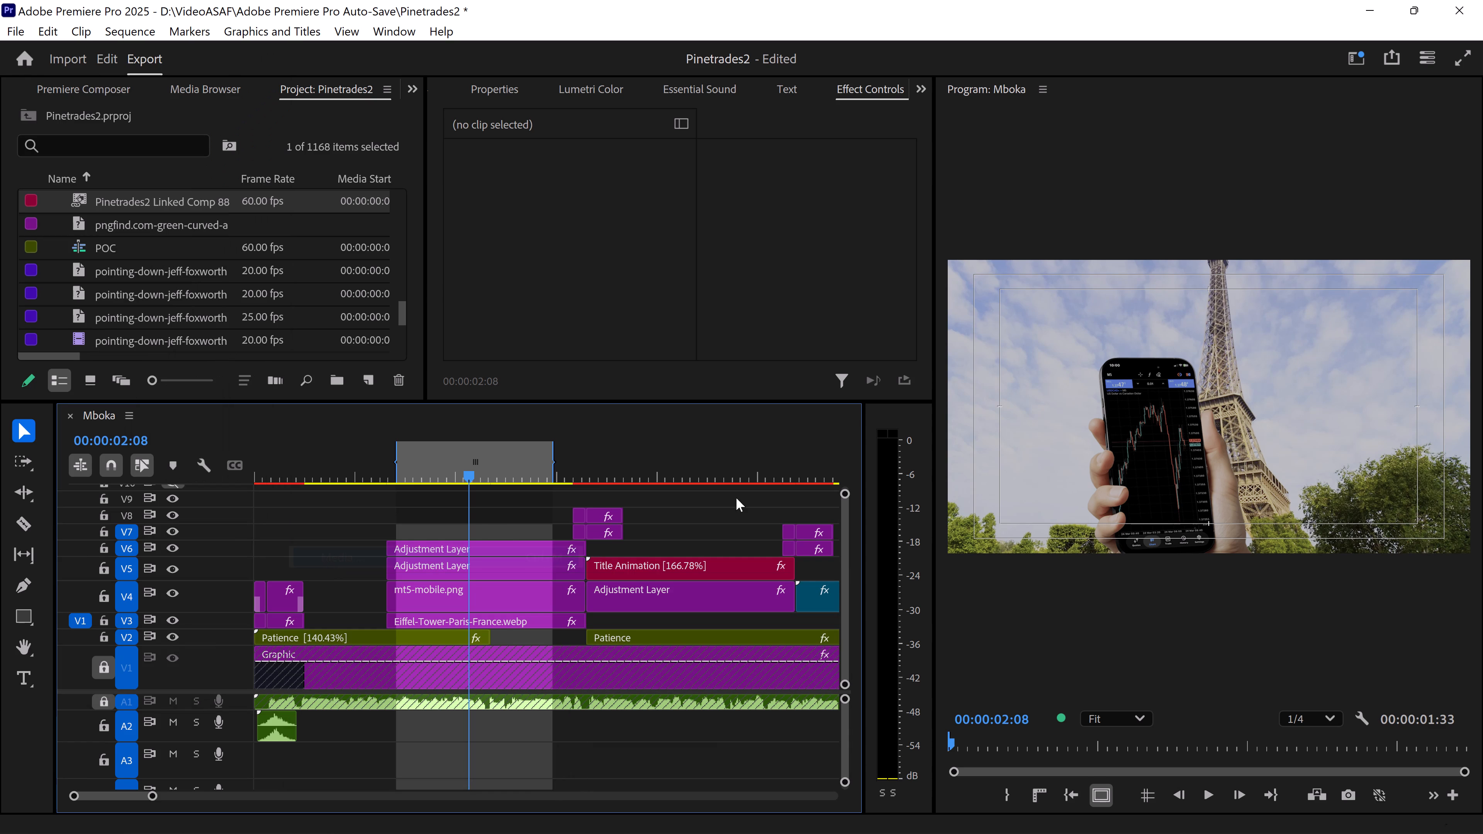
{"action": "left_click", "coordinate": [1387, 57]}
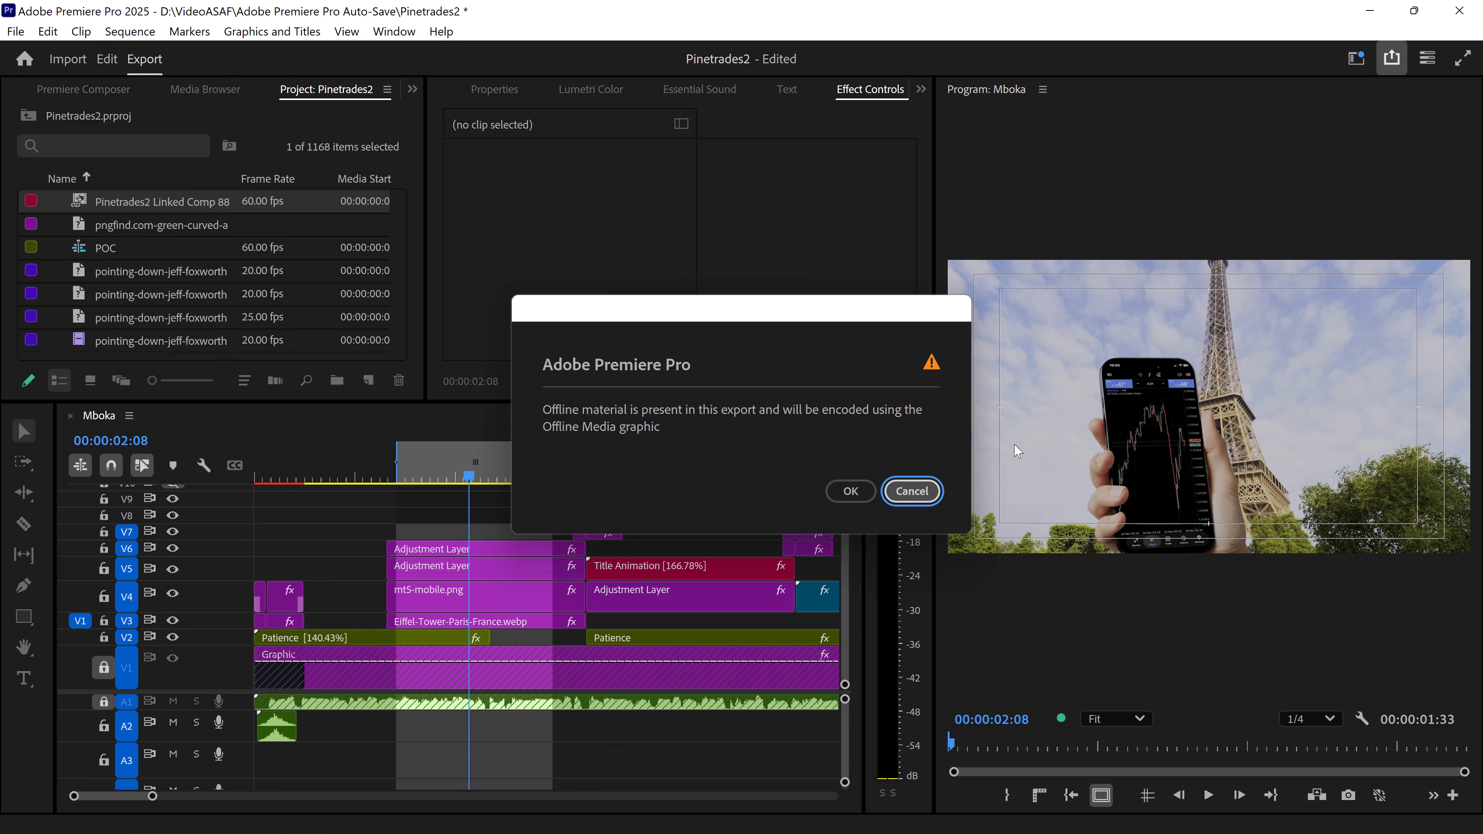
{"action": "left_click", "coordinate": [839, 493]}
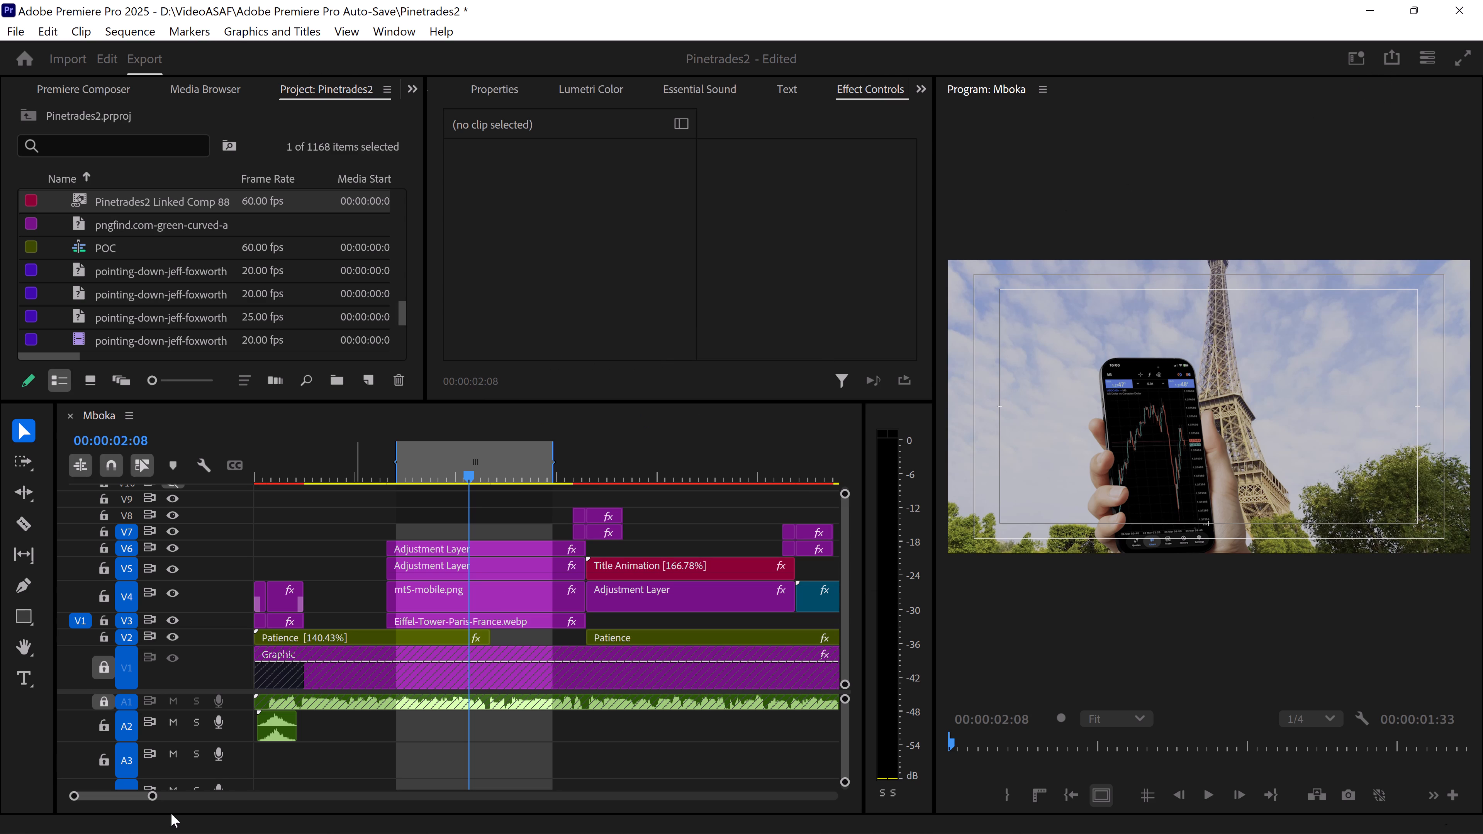
Find the Pinetrades2 Linked Comp 88 clip on V3 and play its title animation from the start to examine it.
{"action": "left_click_drag", "start_coordinate": [156, 795], "coordinate": [511, 768]}
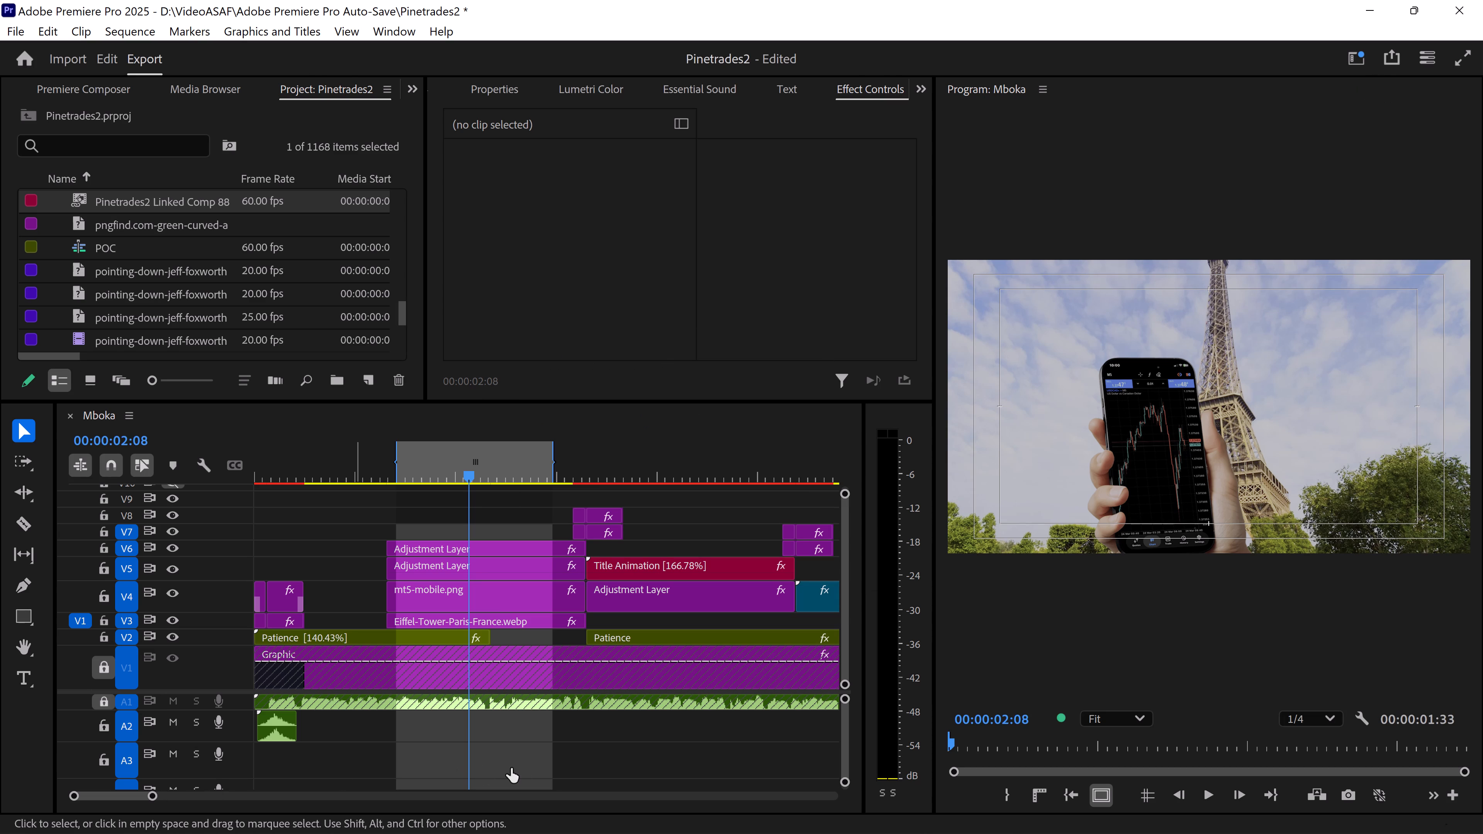
{"action": "left_click_drag", "start_coordinate": [511, 768], "coordinate": [521, 768]}
{"action": "left_click_drag", "start_coordinate": [517, 794], "coordinate": [421, 794]}
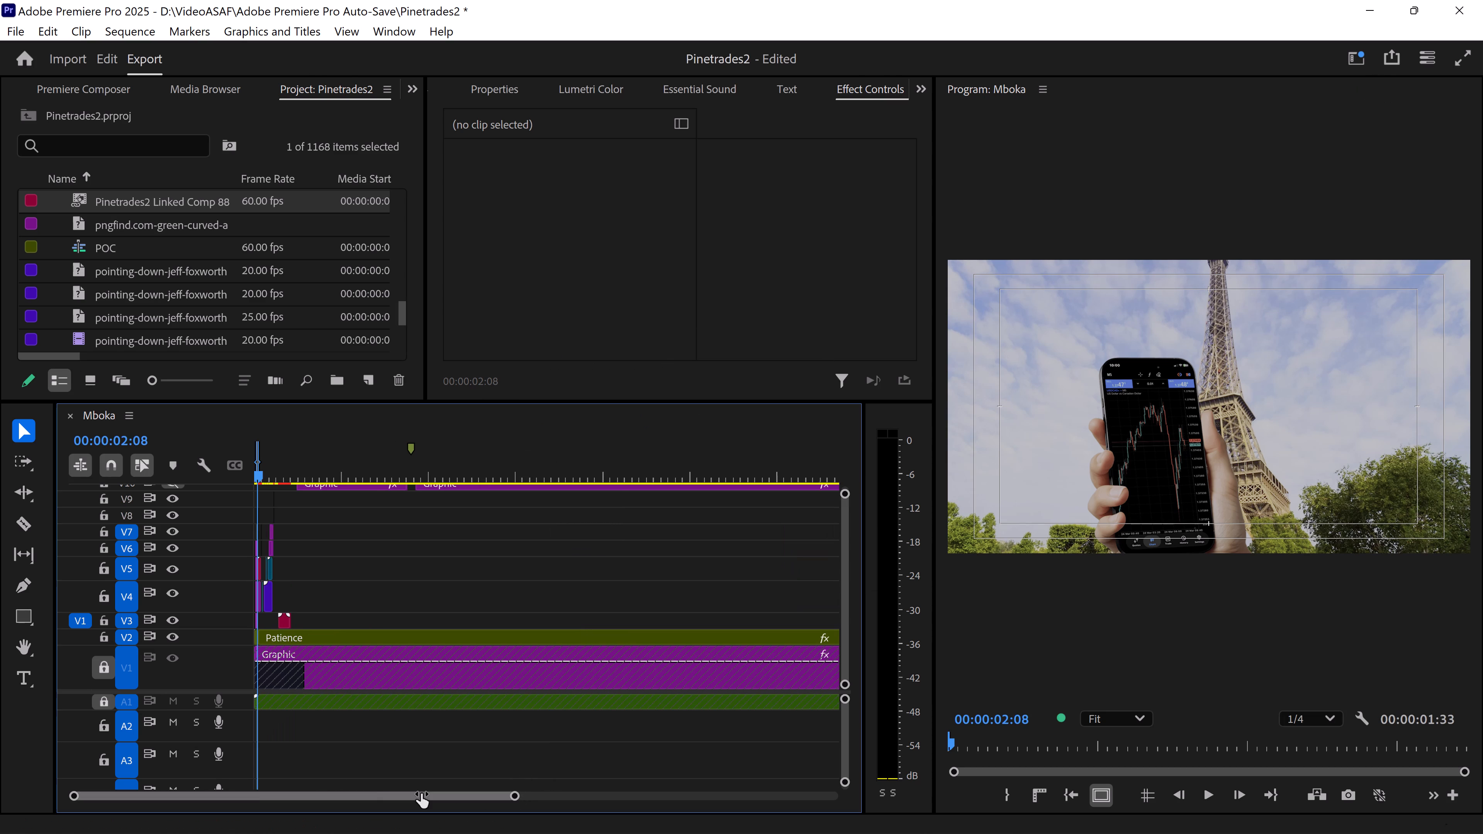
{"action": "left_click_drag", "start_coordinate": [421, 794], "coordinate": [355, 791]}
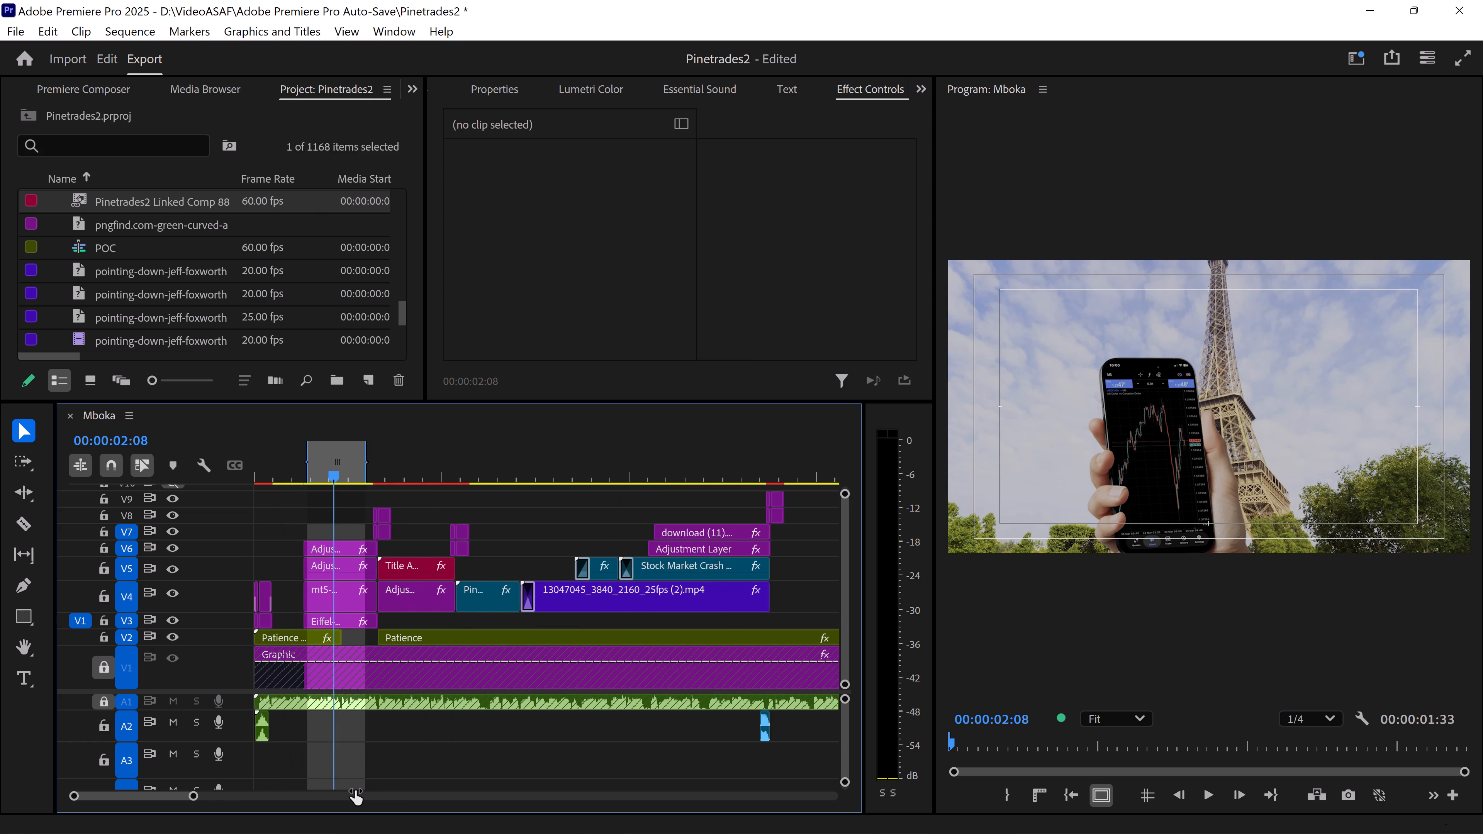
{"action": "left_click_drag", "start_coordinate": [355, 791], "coordinate": [405, 794]}
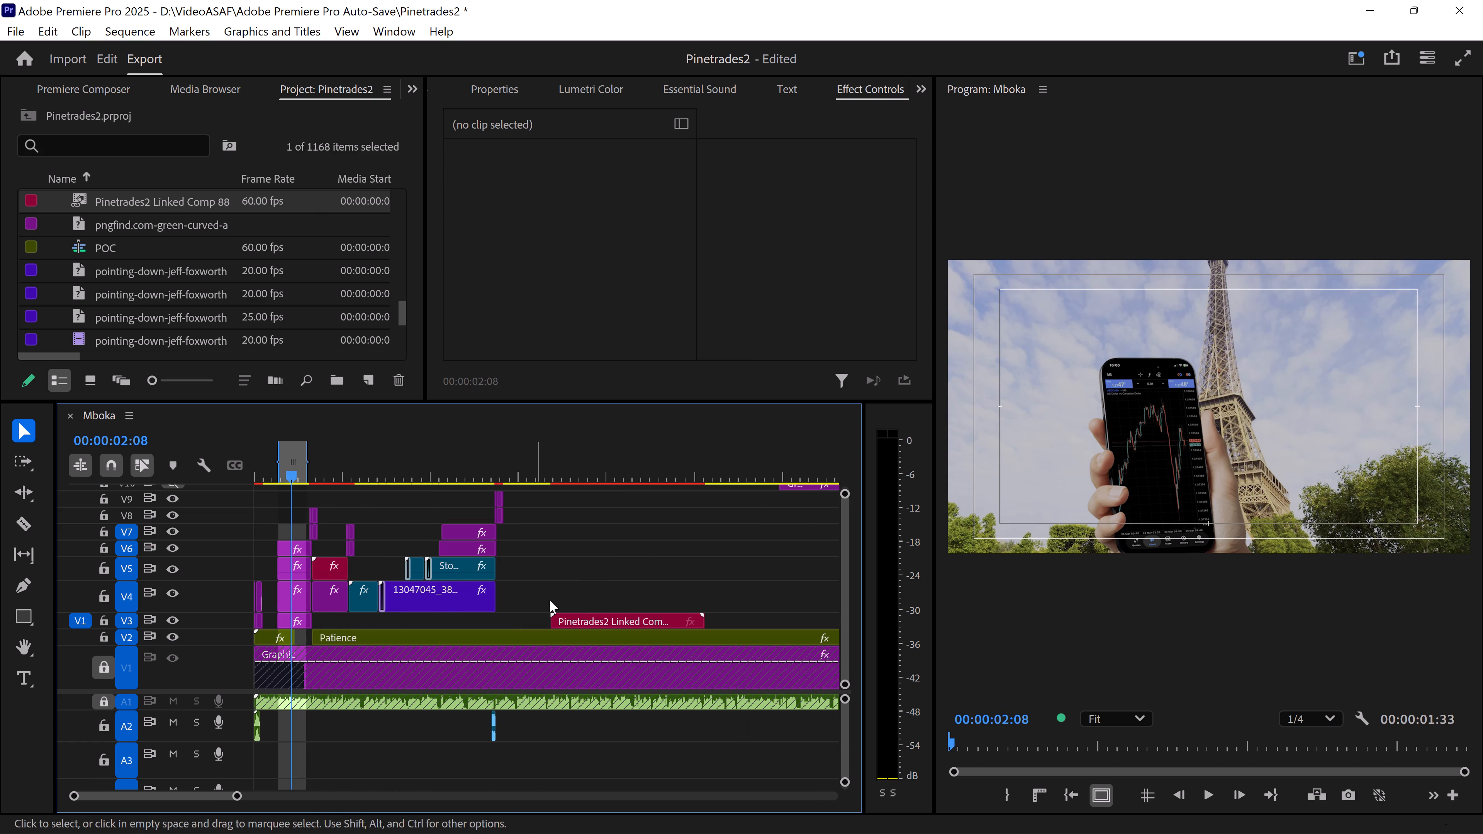
{"action": "left_click", "coordinate": [553, 478]}
{"action": "key", "text": "space"}
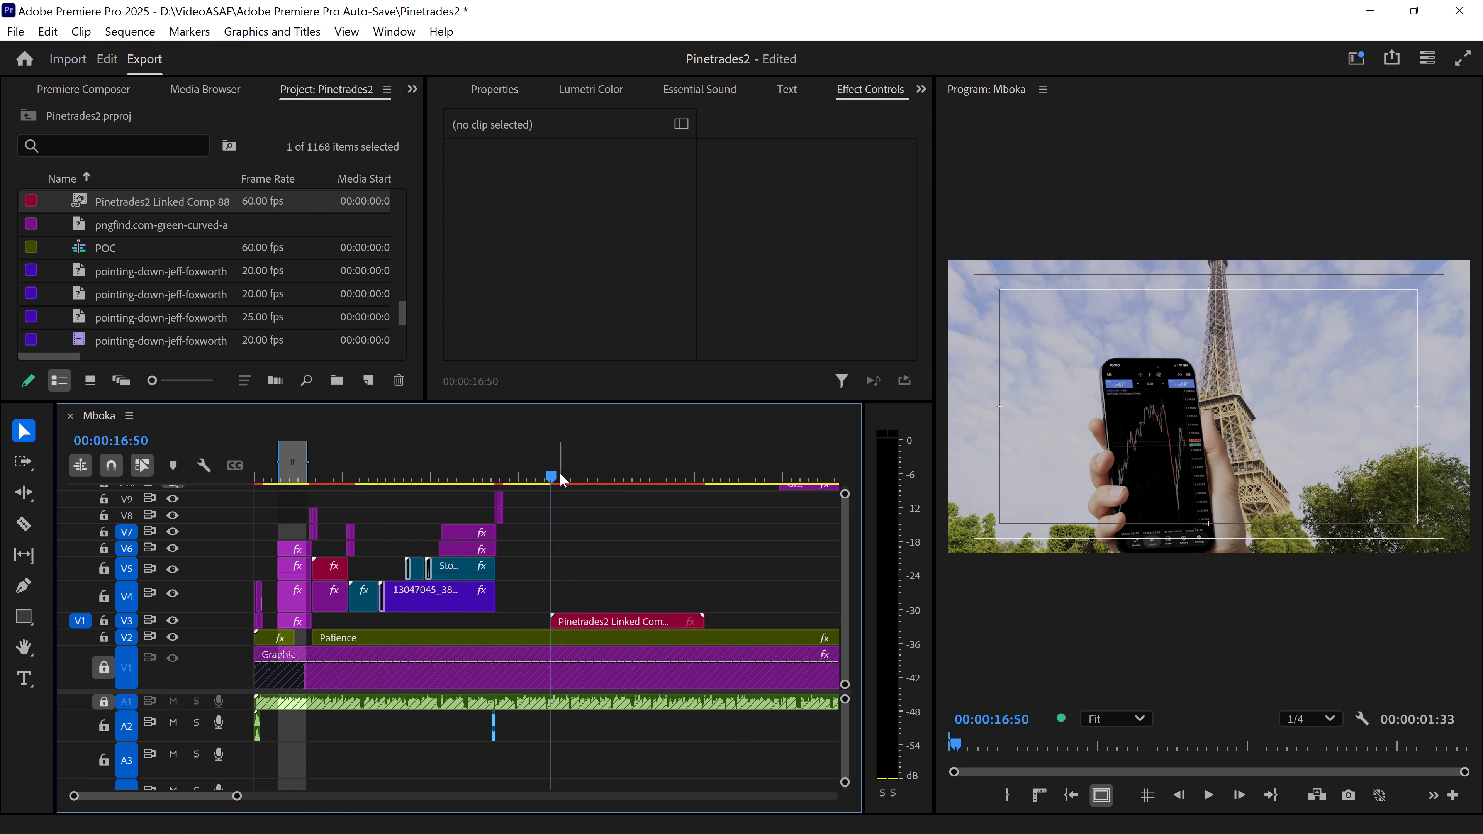
{"action": "scroll", "coordinate": [560, 473], "scroll_direction": "down", "scroll_amount": 1}
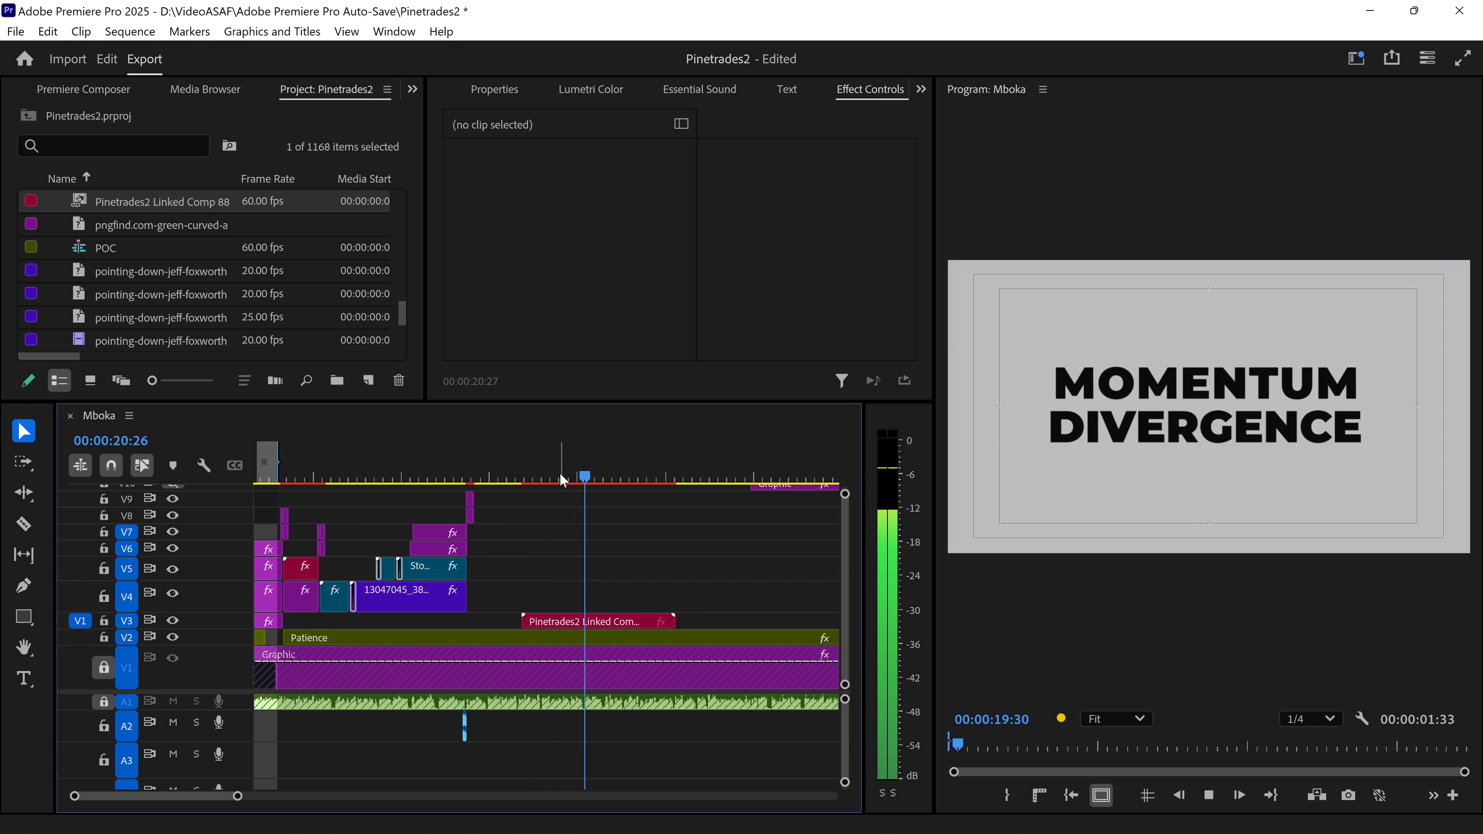
{"action": "key", "text": "space"}
{"action": "left_click", "coordinate": [523, 474]}
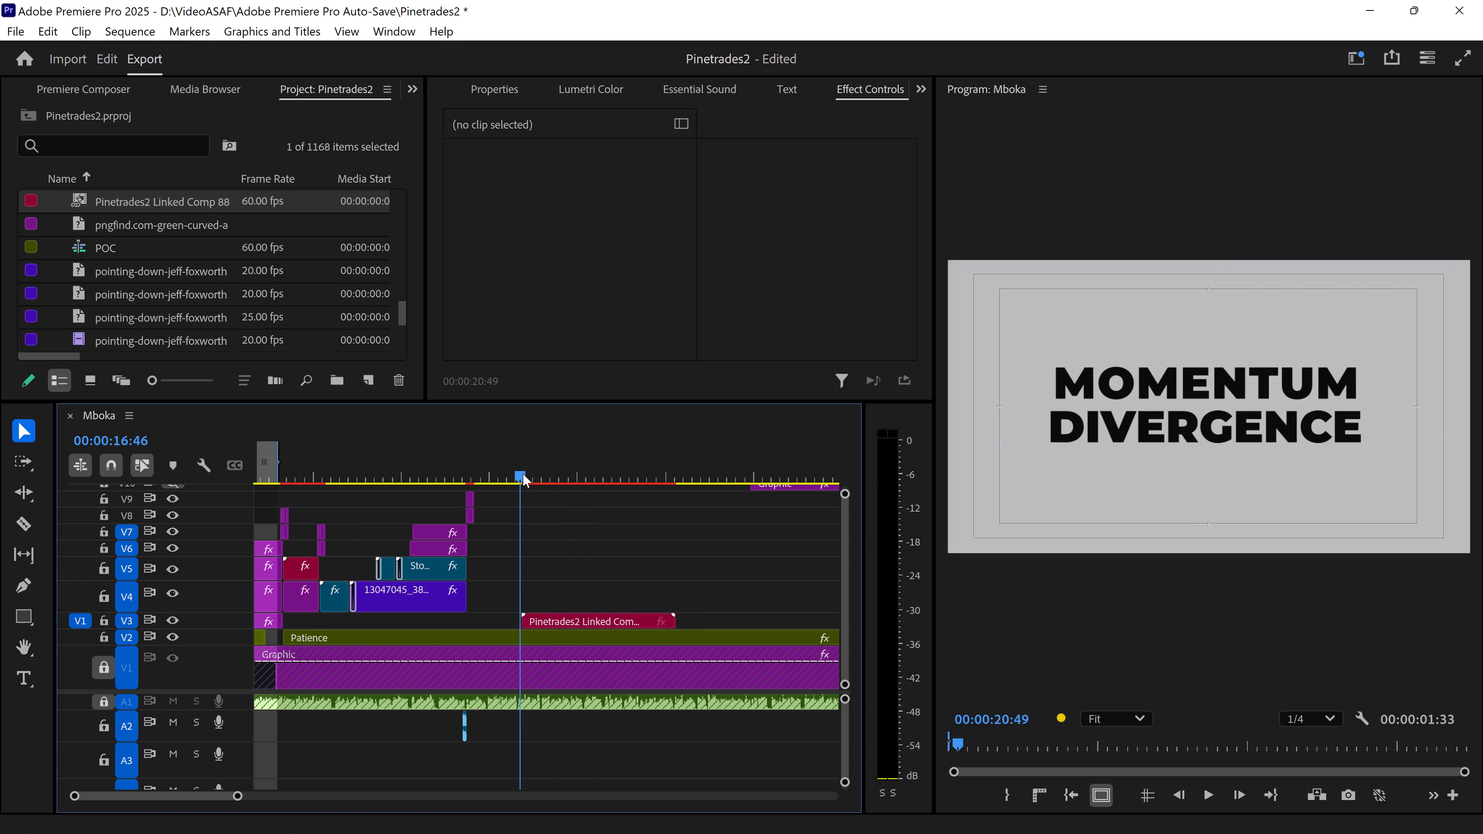
{"action": "key", "text": "space"}
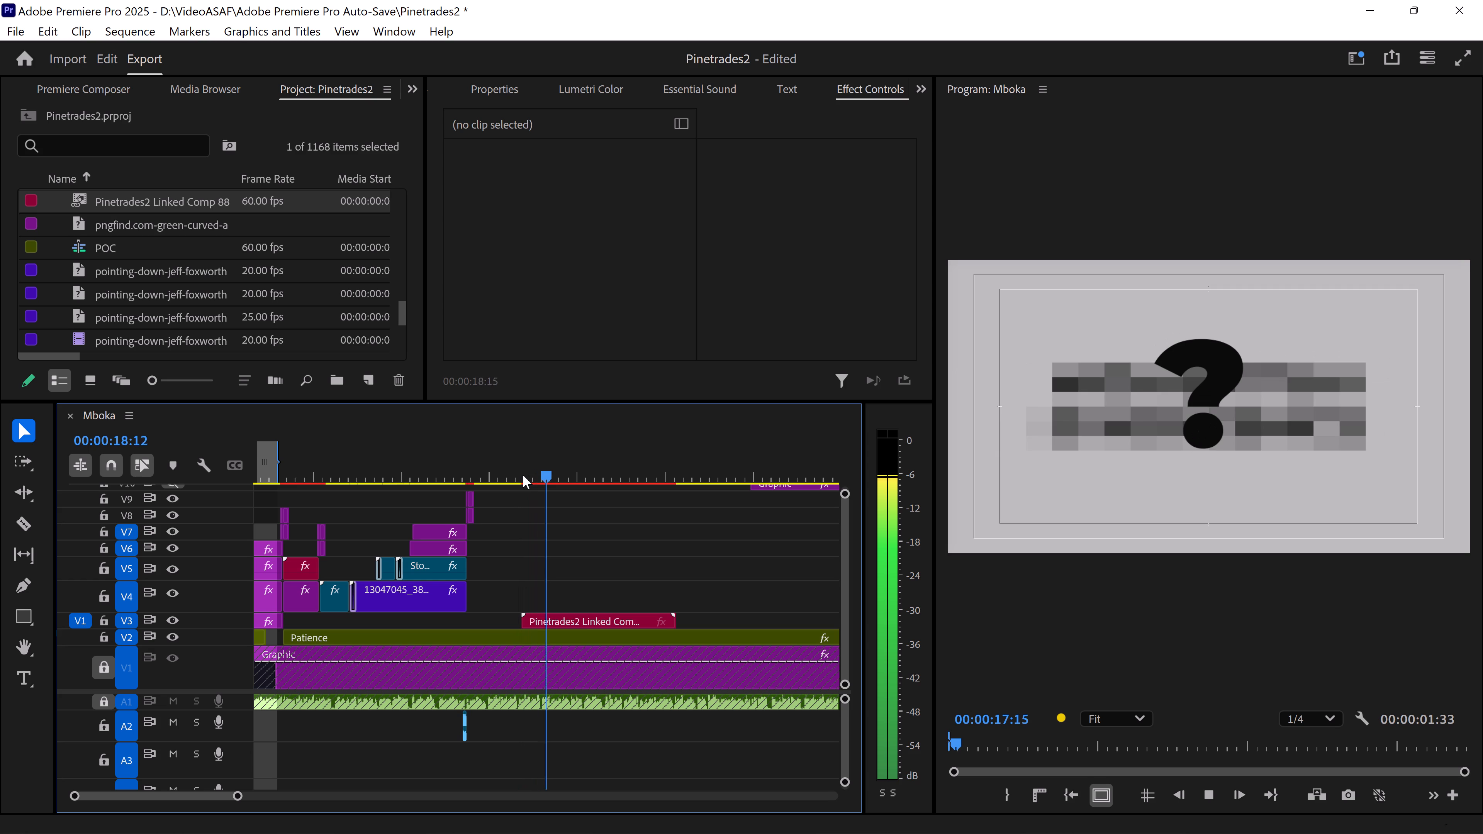
{"action": "key", "text": "space"}
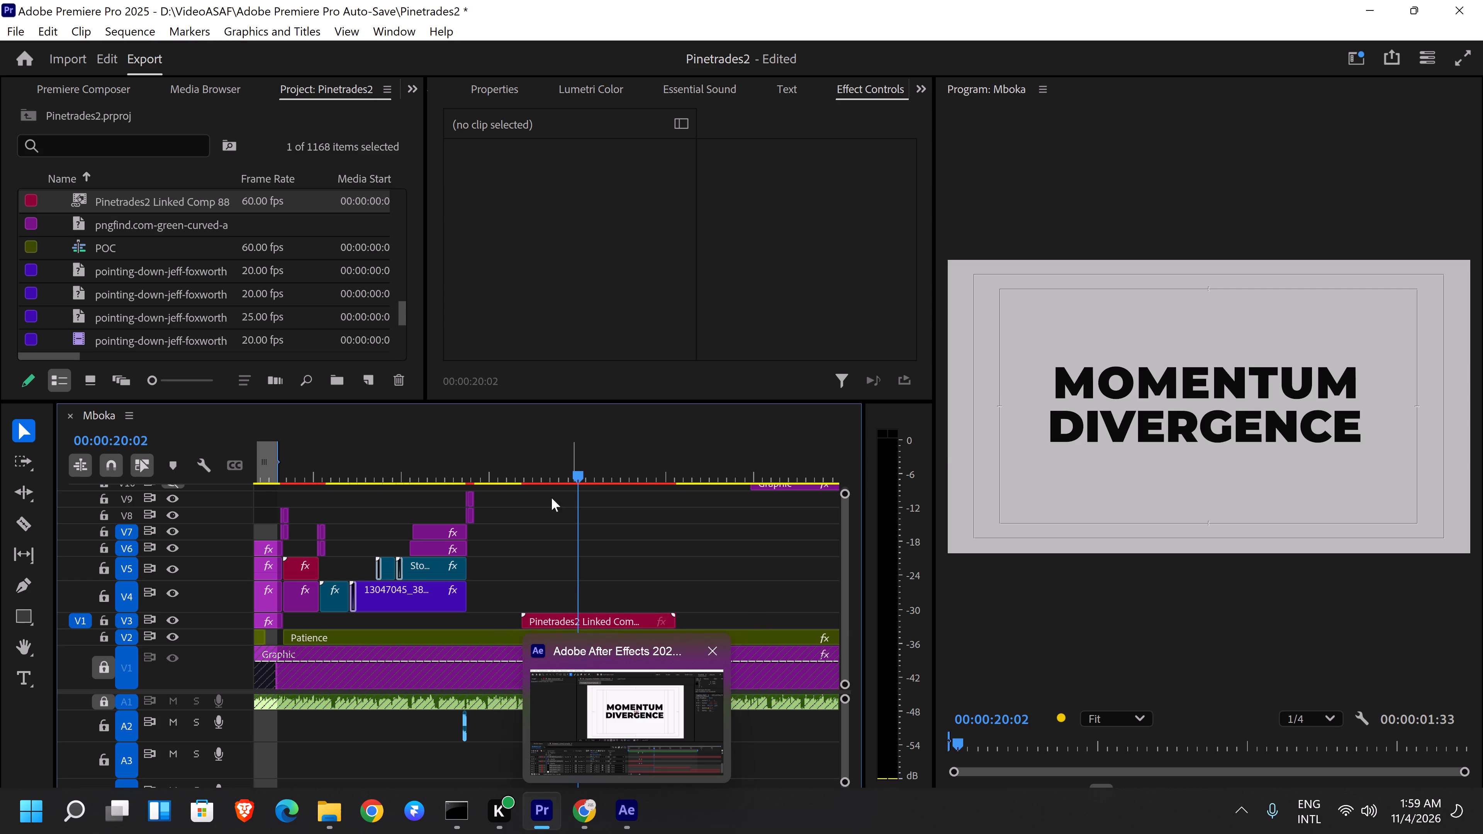
Mark an In point at 00:00:16:50, the start of the linked comp clip, and play from there.
{"action": "left_click_drag", "start_coordinate": [536, 475], "coordinate": [504, 475]}
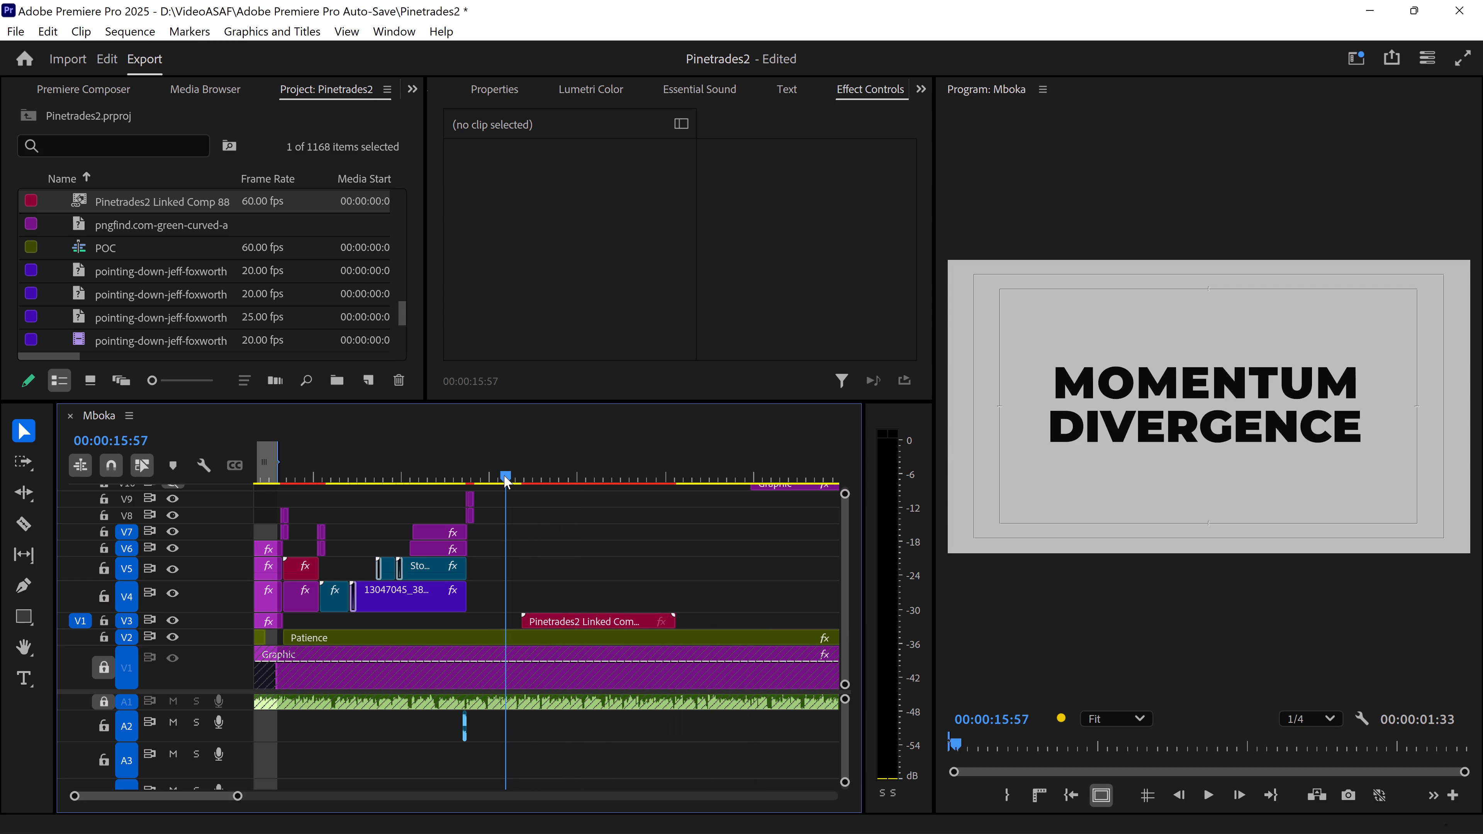
{"action": "left_click_drag", "start_coordinate": [504, 475], "coordinate": [531, 482]}
{"action": "key", "text": "i"}
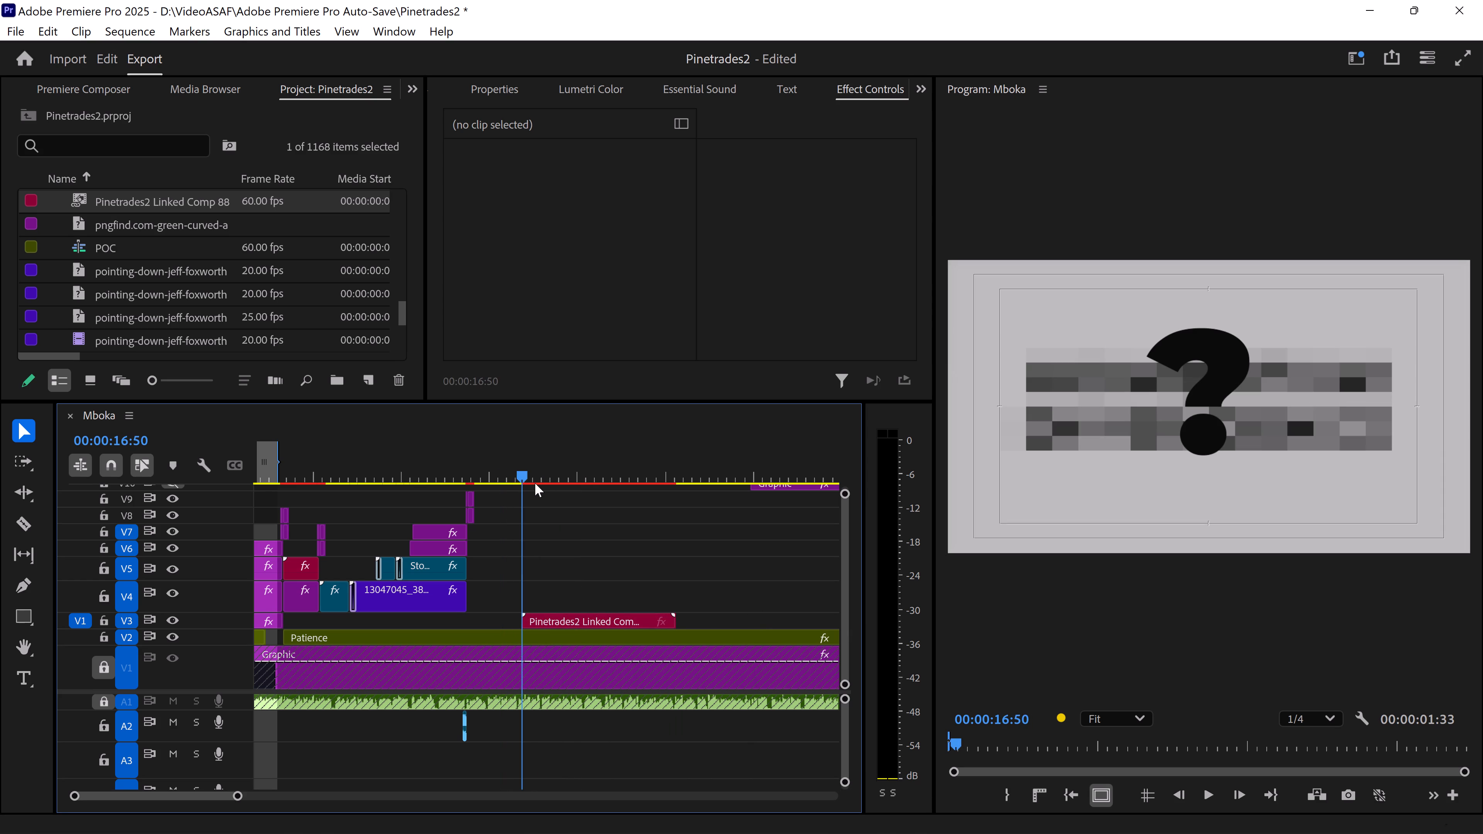
{"action": "key", "text": "space"}
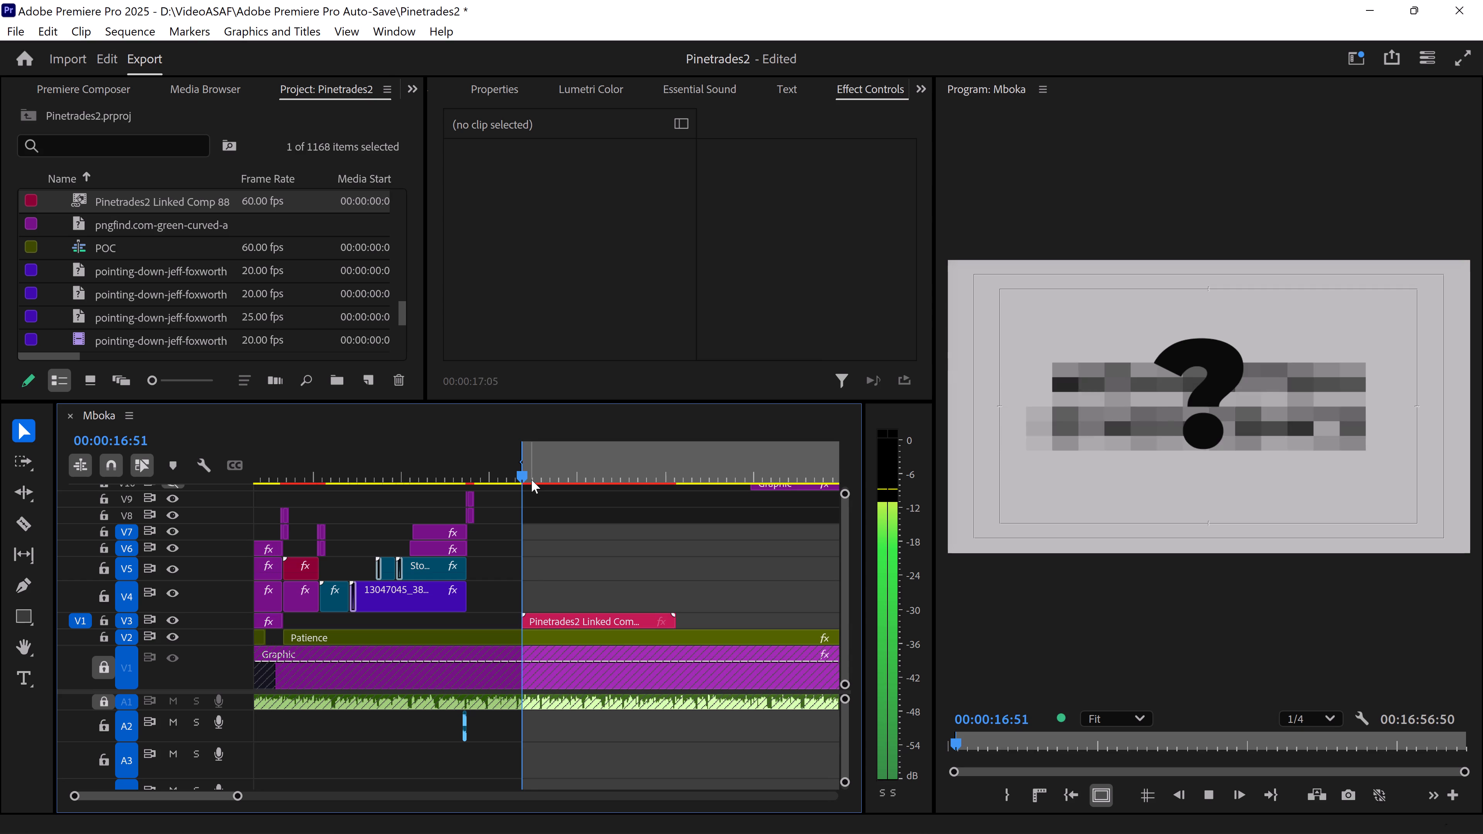
{"action": "key", "text": "space"}
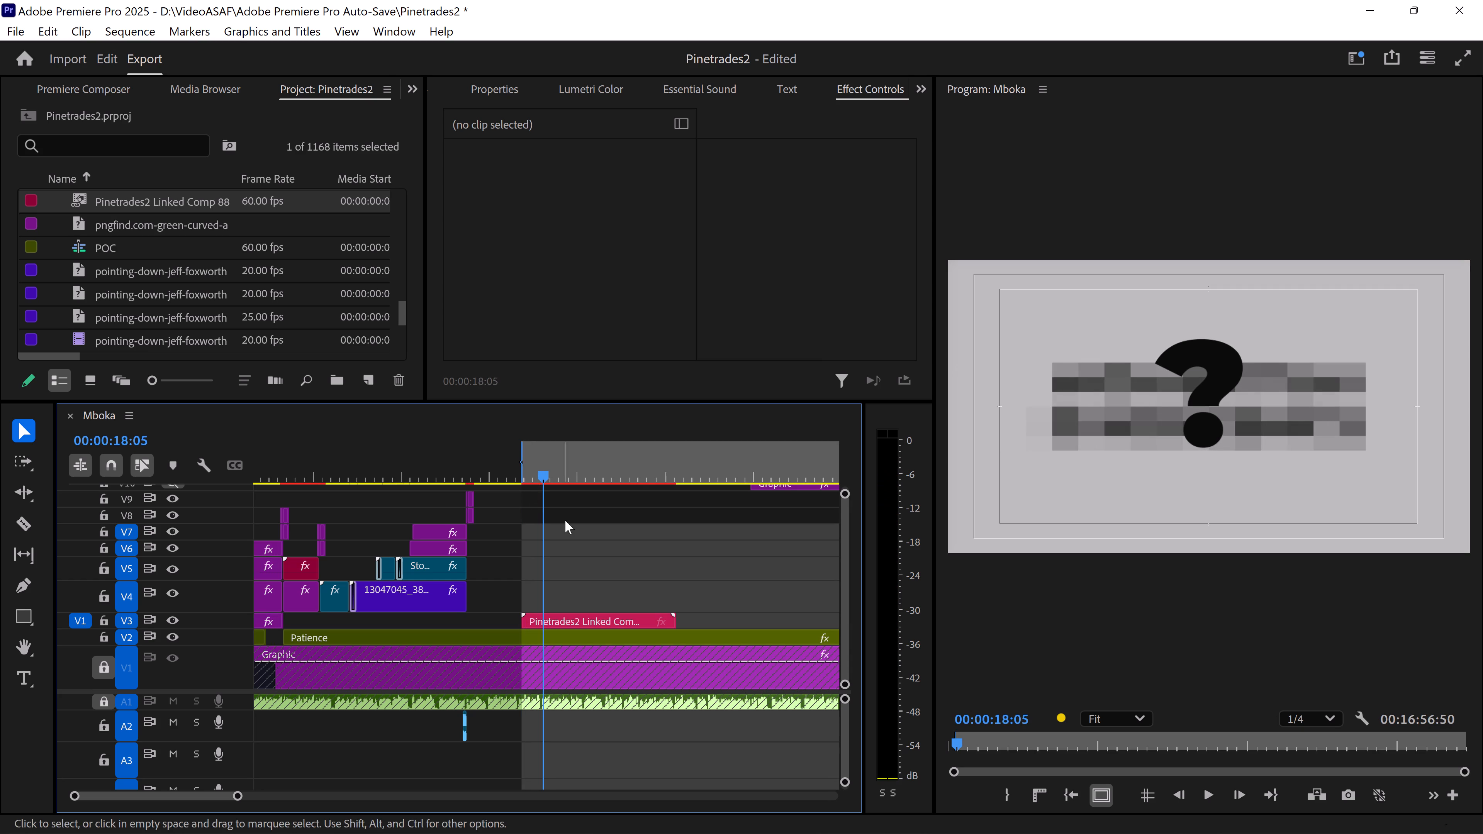
Switch to After Effects and set the duration of the Pinetrades2 Linked Comp 88 composition to 0:00:10:48.
{"action": "left_click", "coordinate": [617, 817]}
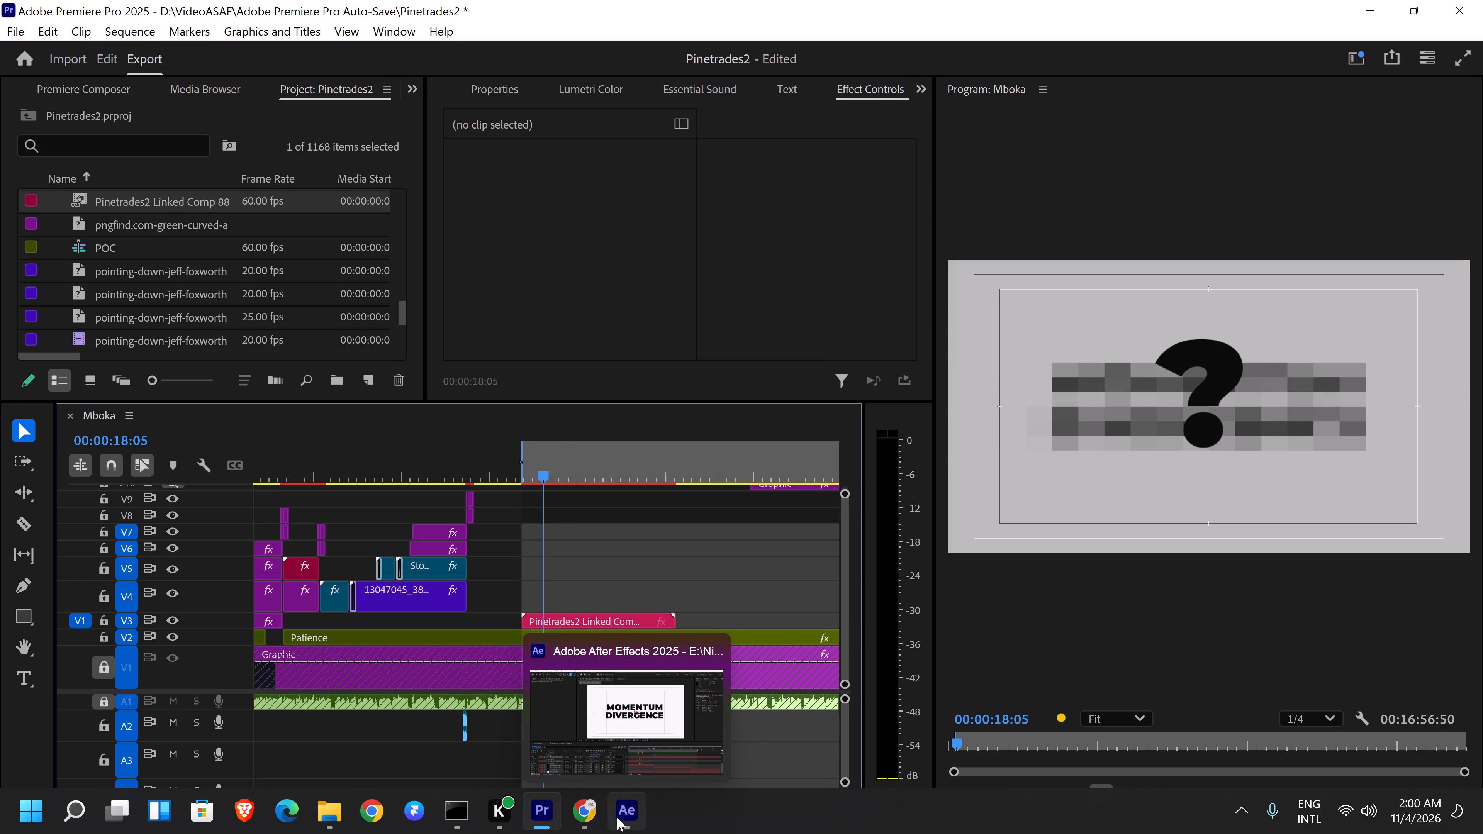
{"action": "scroll", "coordinate": [954, 705], "scroll_direction": "down", "scroll_amount": 3}
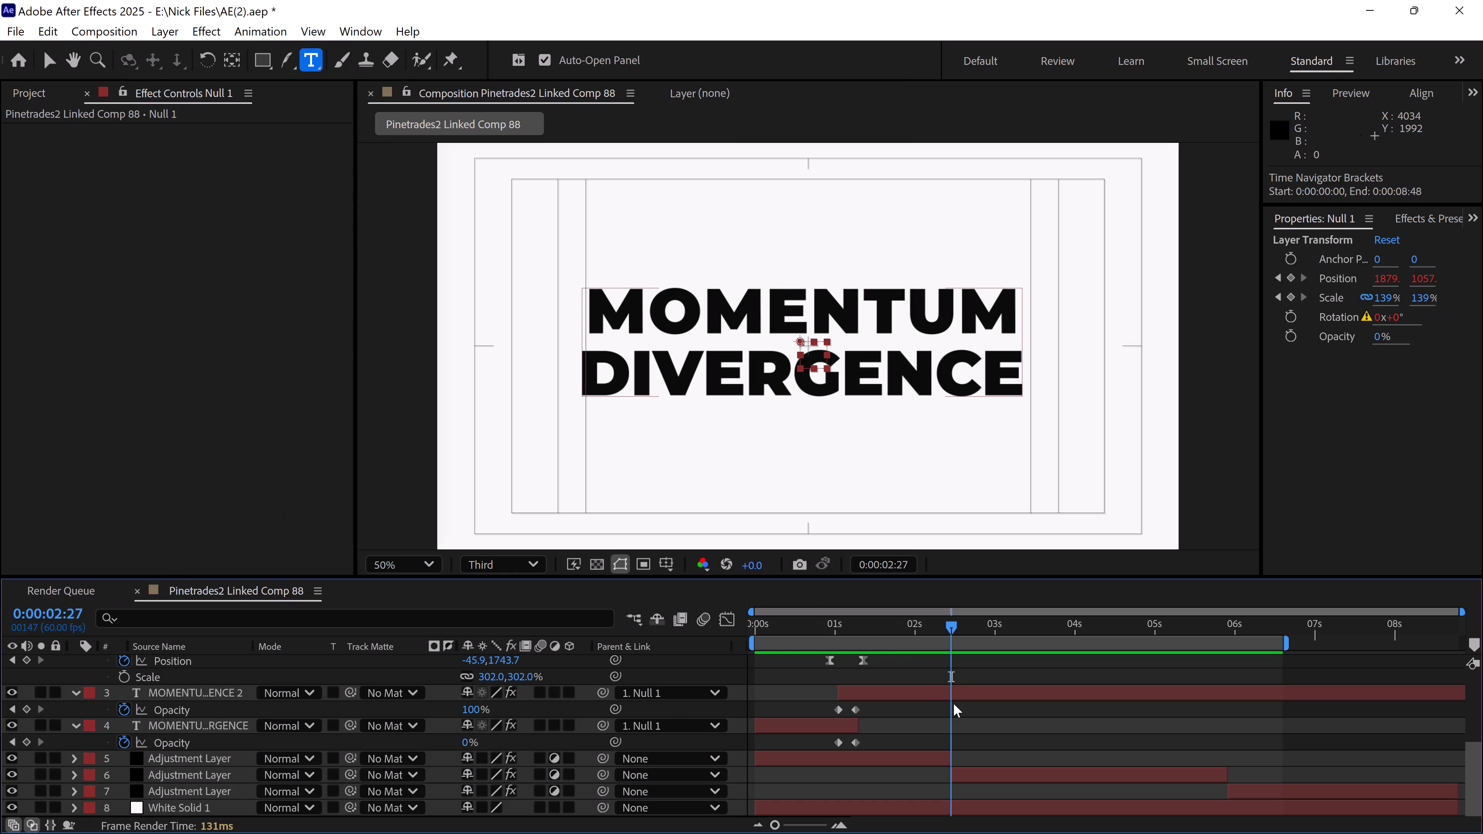
{"action": "left_click", "coordinate": [82, 25]}
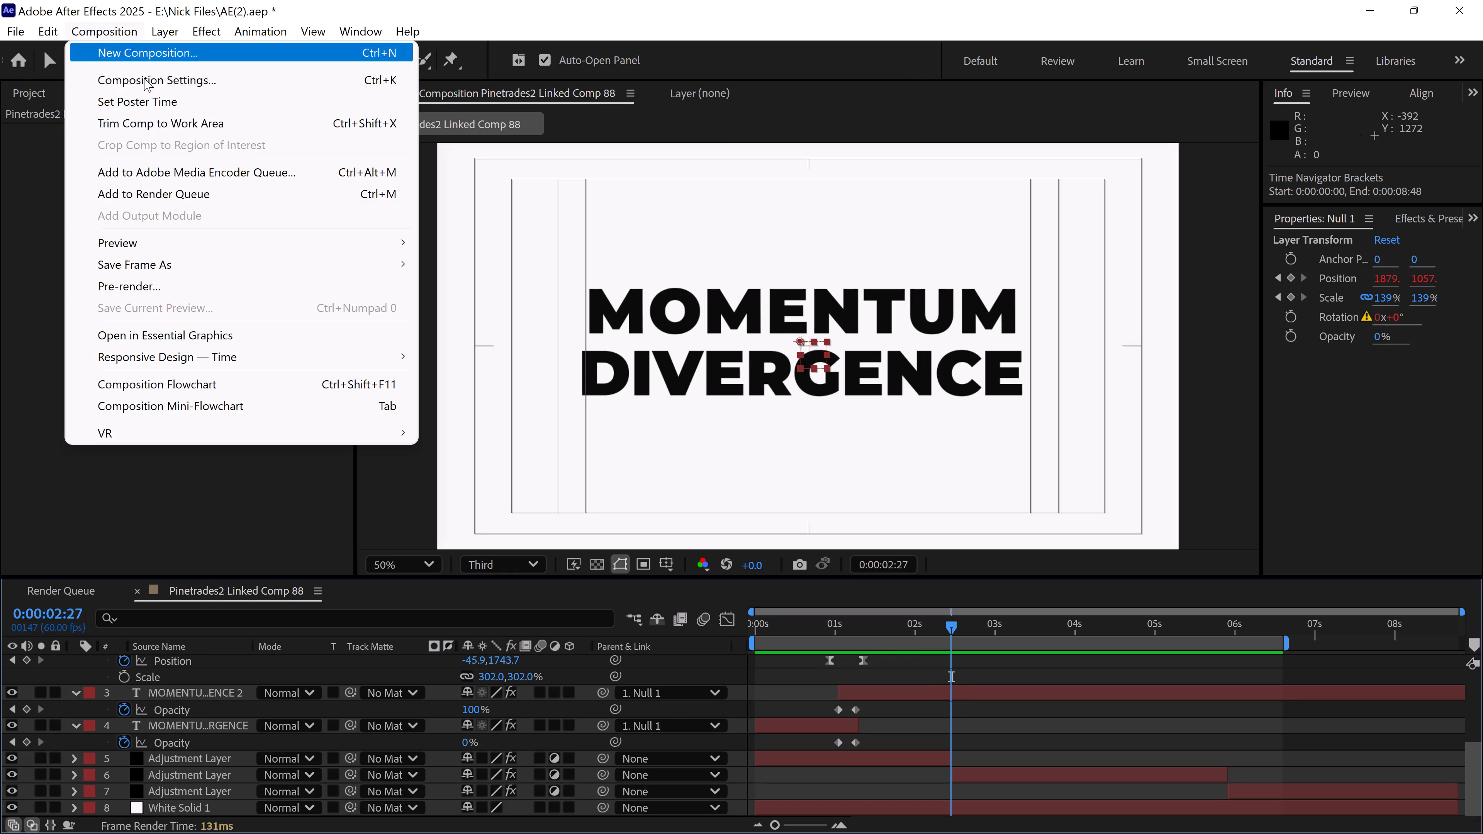
{"action": "left_click", "coordinate": [199, 78]}
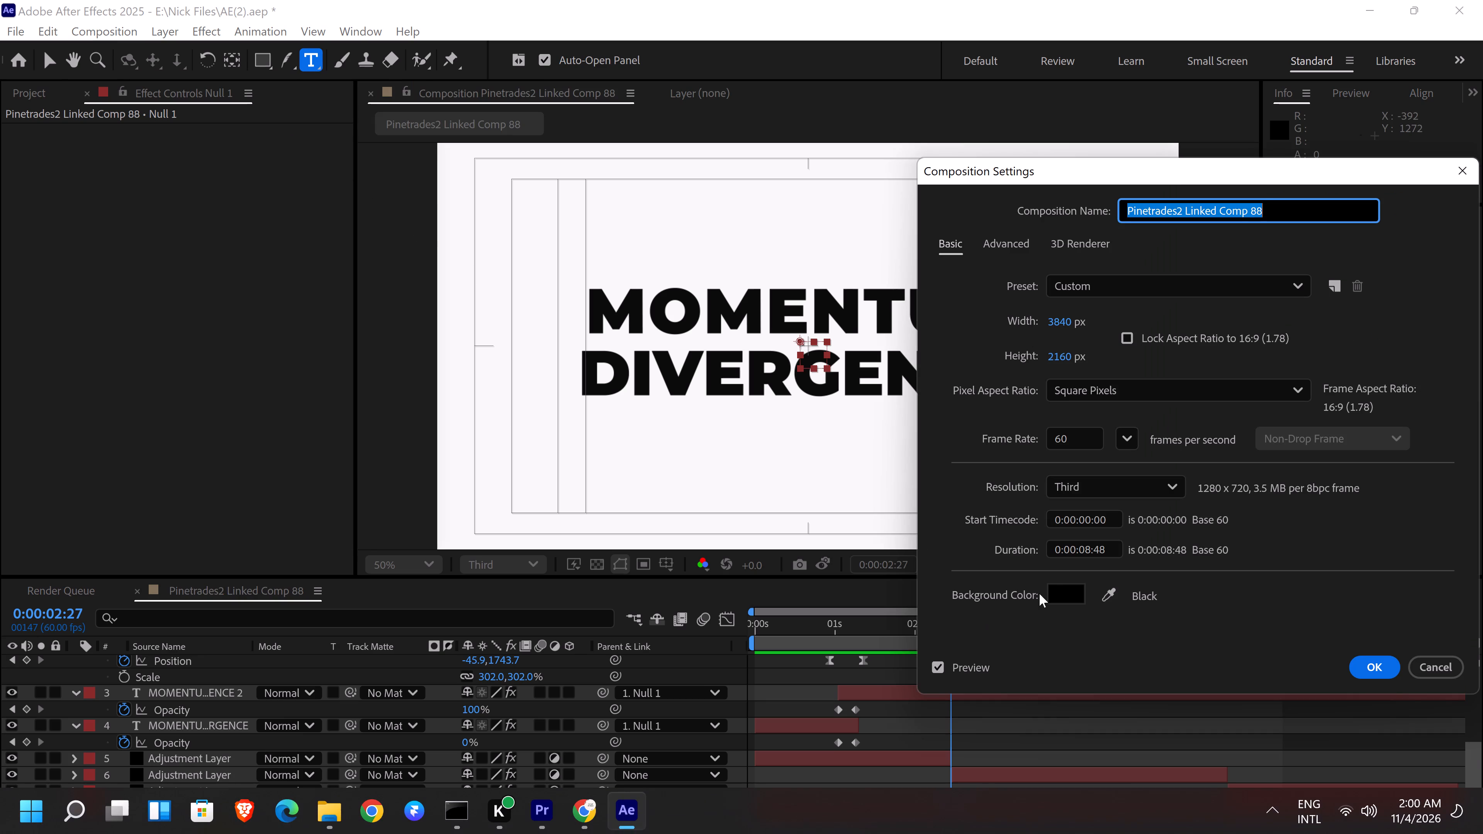
{"action": "left_click", "coordinate": [1094, 554]}
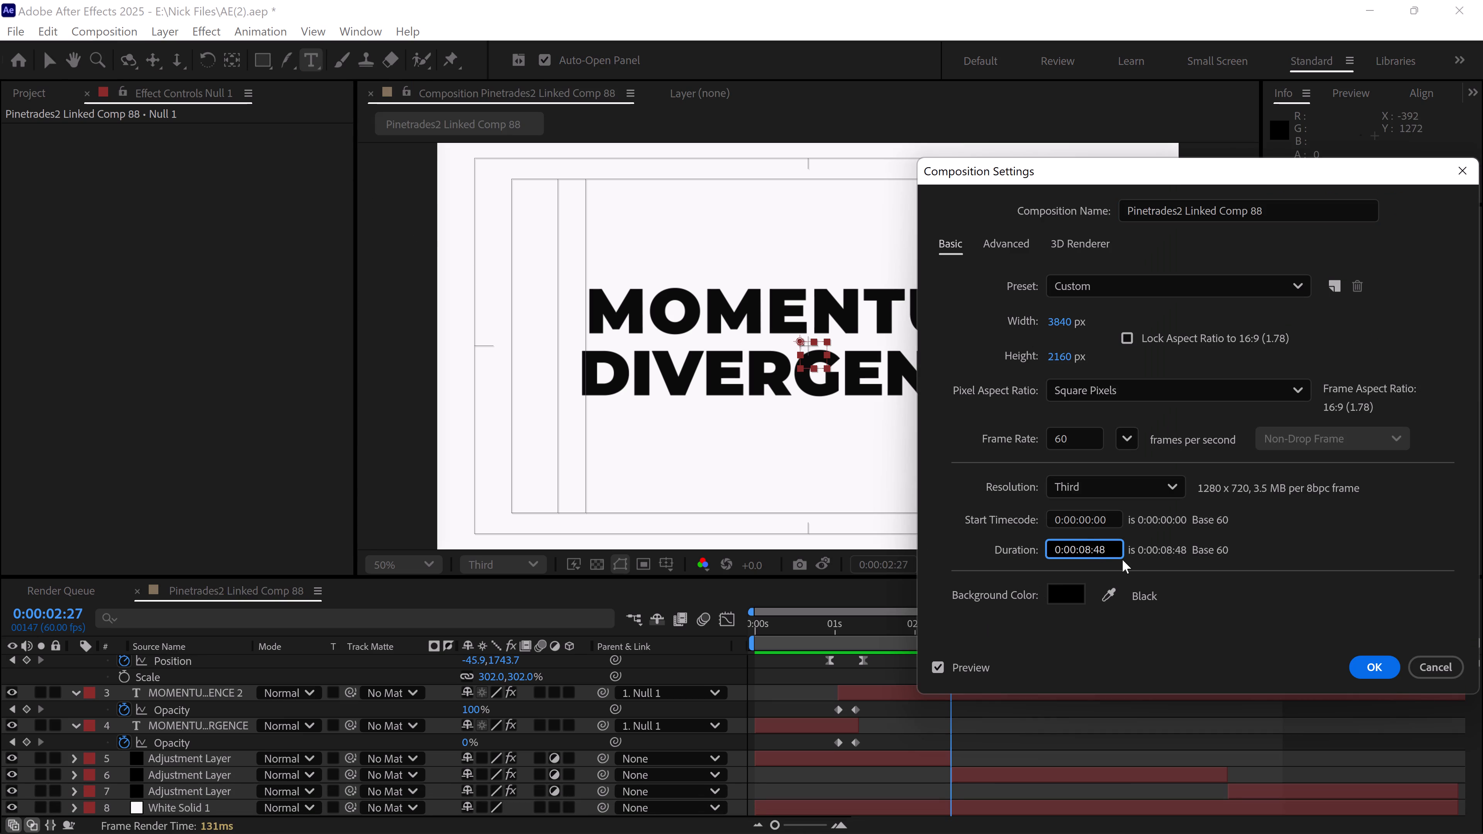
{"action": "key", "text": "Left"}
{"action": "key", "text": "BackSpace"}
{"action": "key", "text": "BackSpace"}
{"action": "type", "text": "10"}
{"action": "left_click", "coordinate": [1368, 661]}
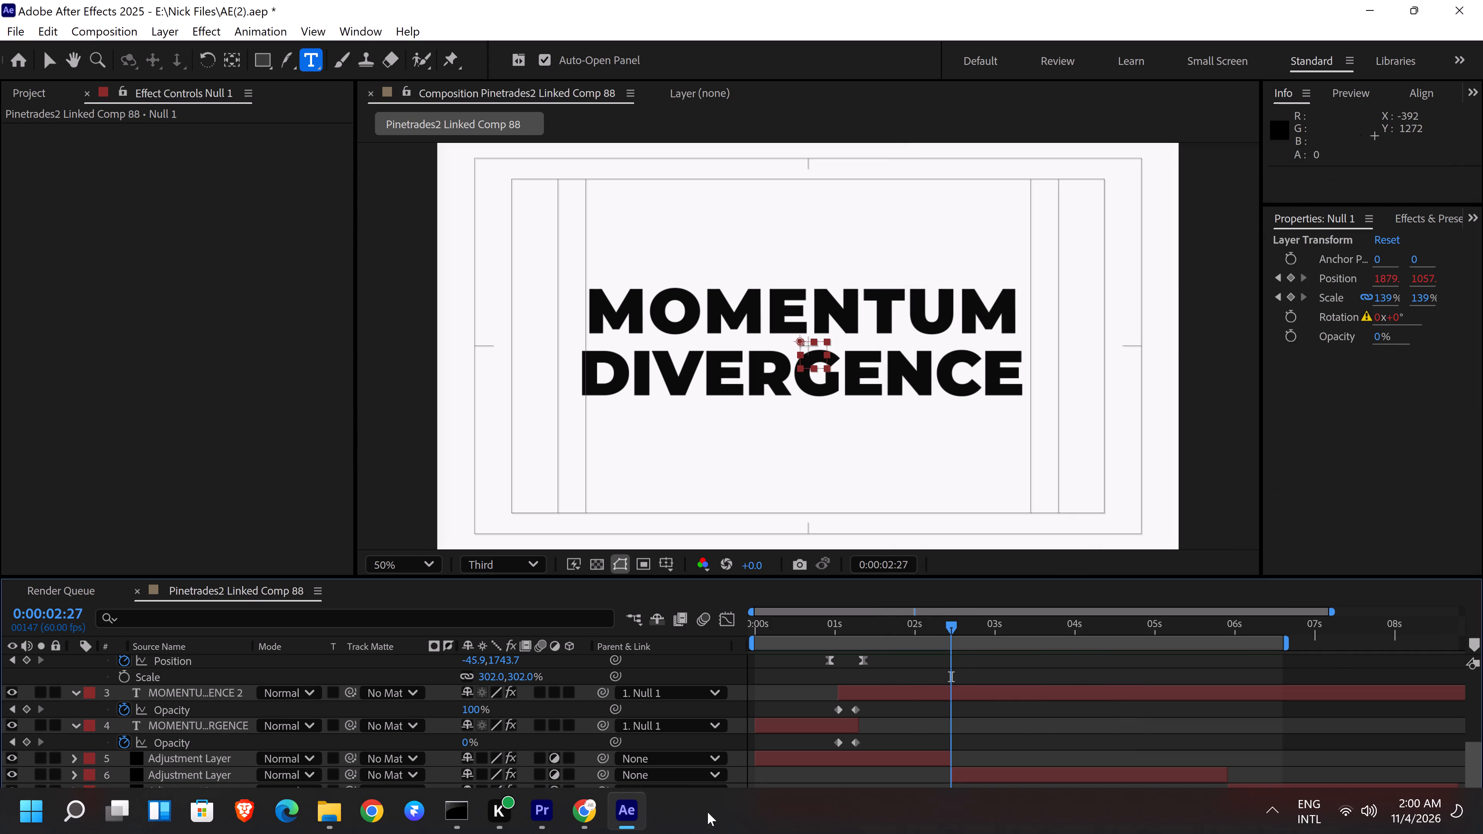
Switch to Premiere Pro, shift the linked comp clip earlier on V3 and extend its end to the full available length.
{"action": "left_click", "coordinate": [545, 824]}
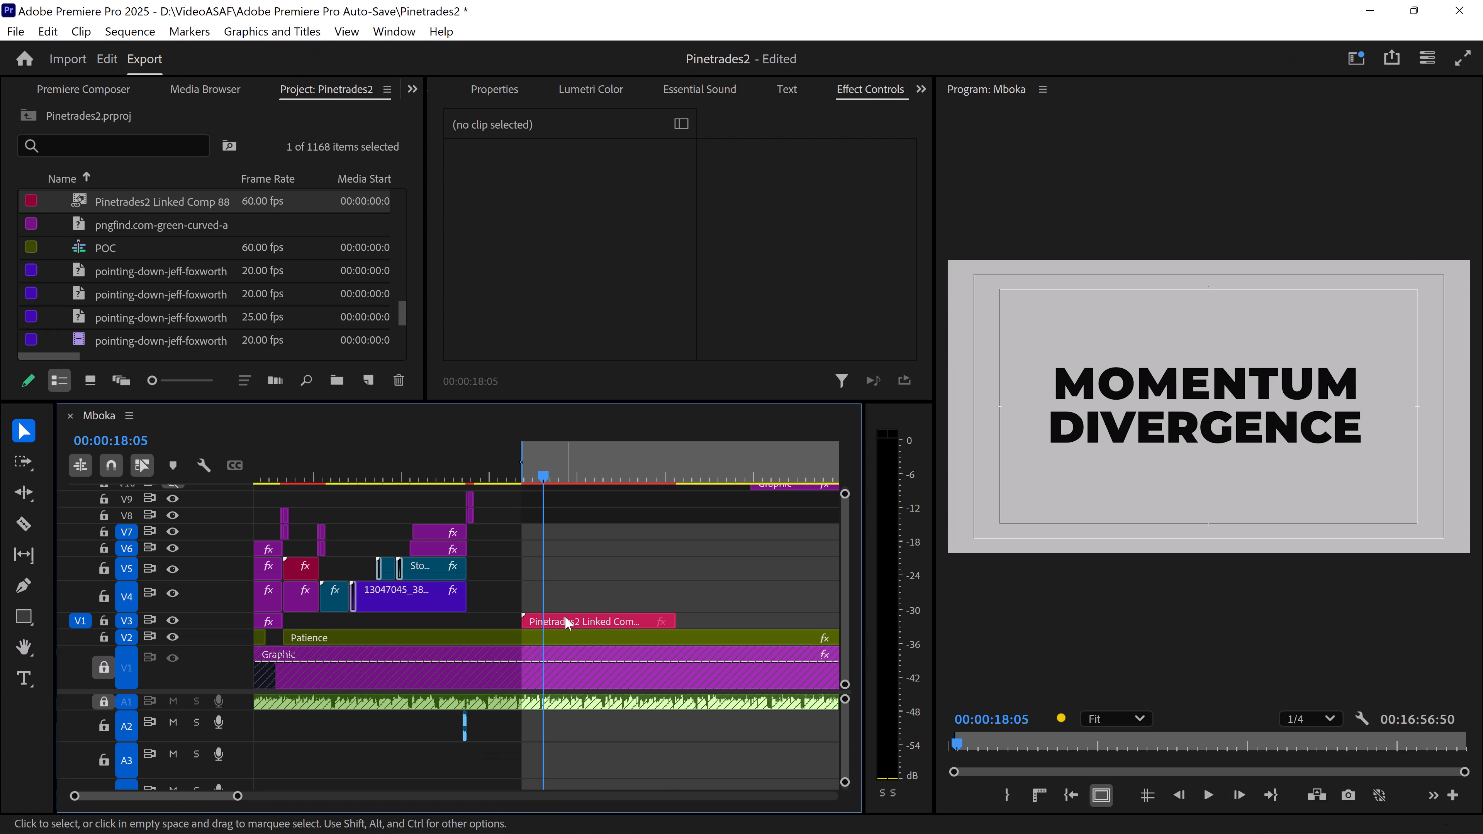
{"action": "left_click_drag", "start_coordinate": [565, 617], "coordinate": [541, 617]}
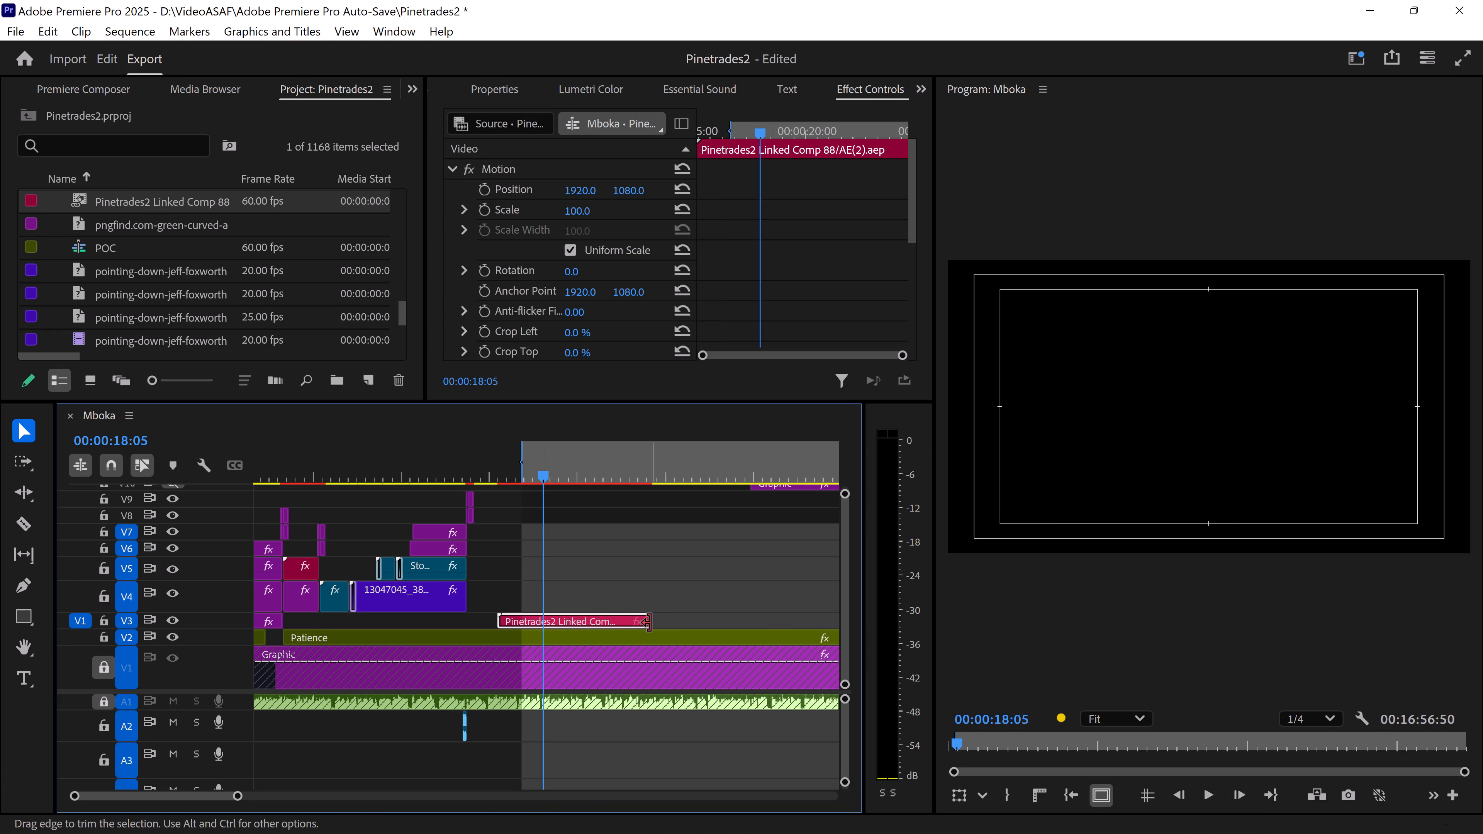
{"action": "left_click_drag", "start_coordinate": [650, 621], "coordinate": [752, 621]}
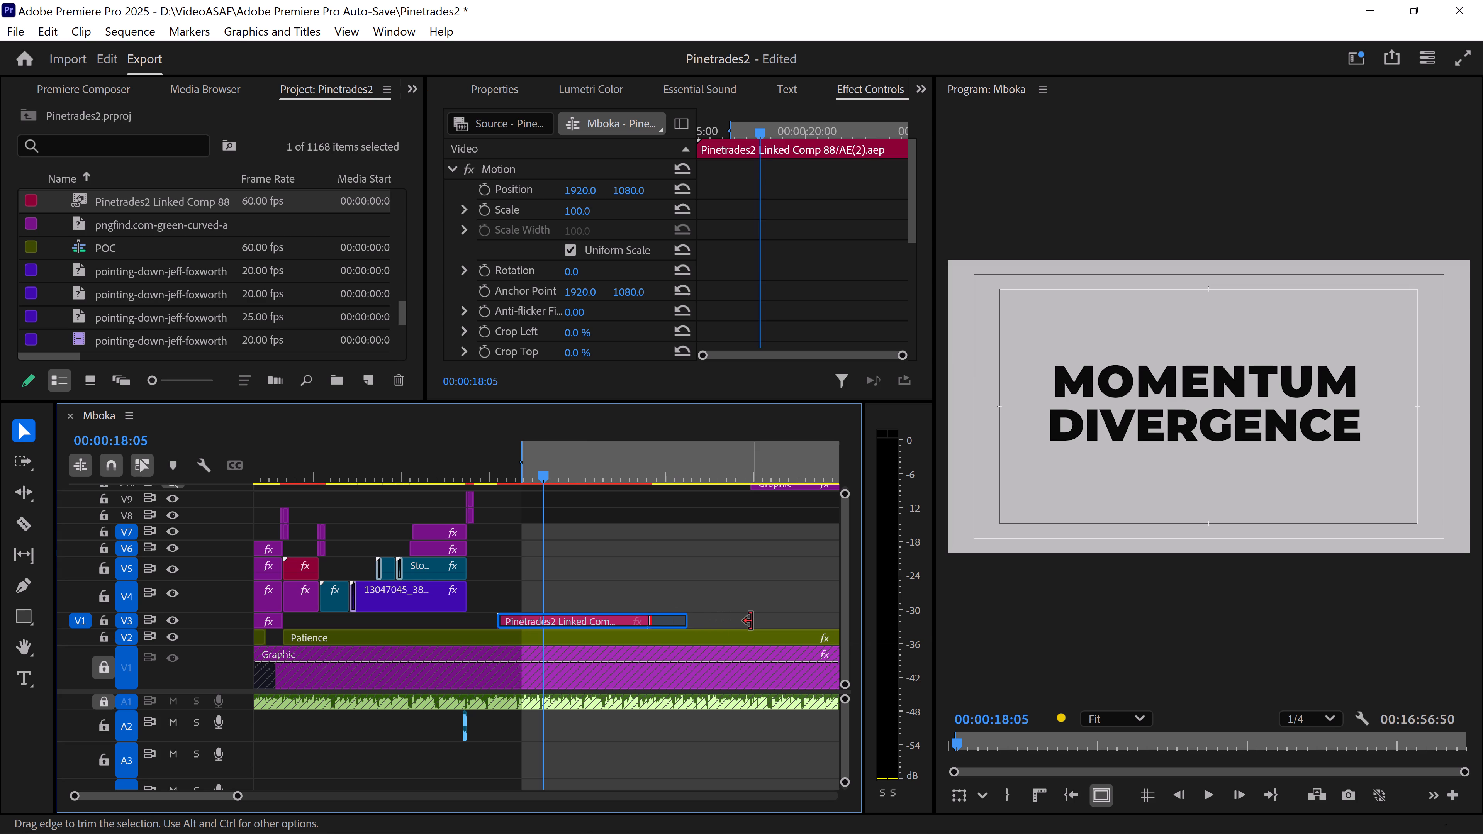
Play the sequence from about 00:00:15:01, just before the linked comp clip, to check the title's new timing.
{"action": "left_click", "coordinate": [492, 466]}
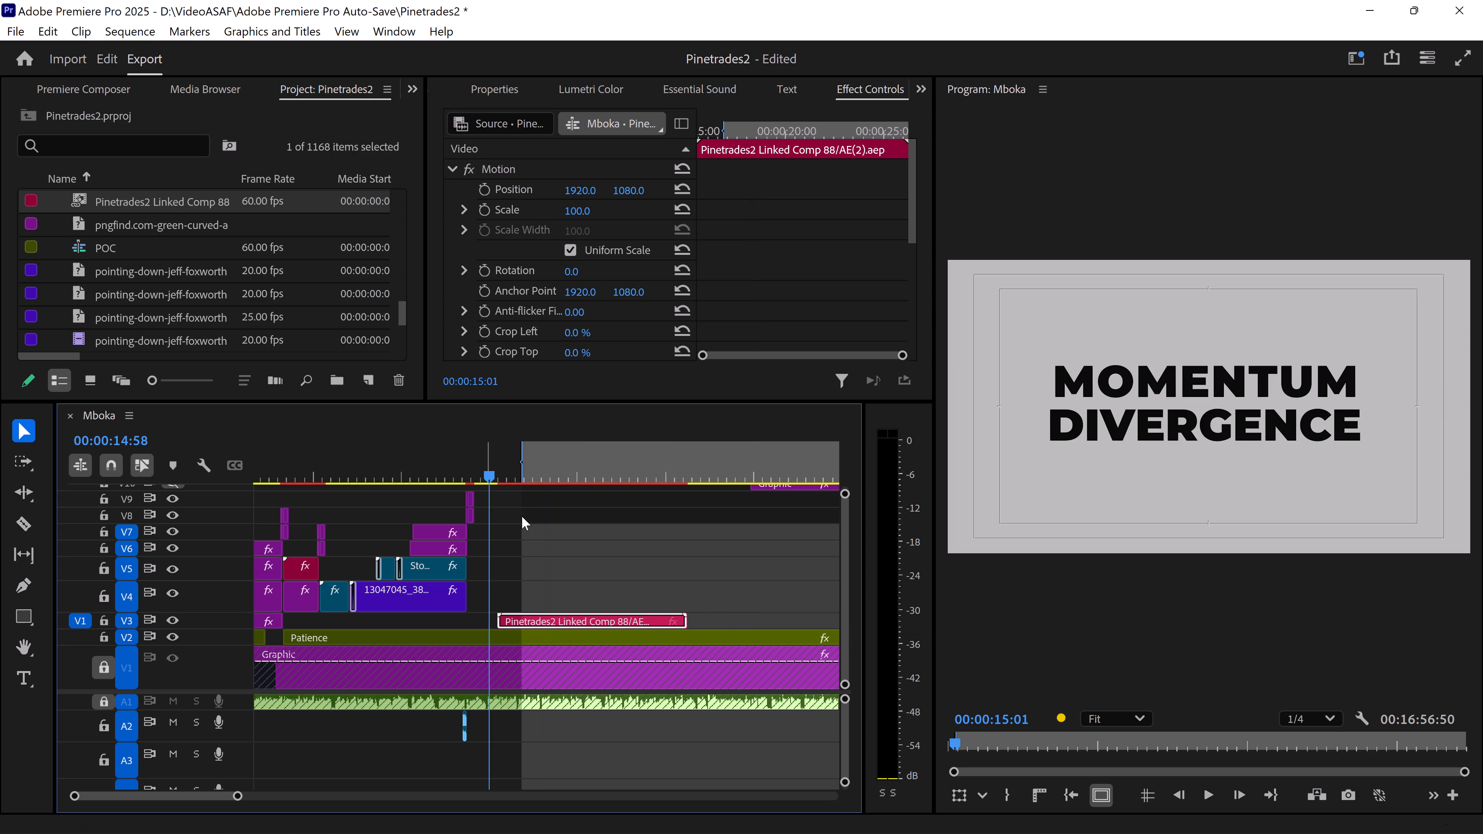
{"action": "left_click", "coordinate": [526, 515]}
{"action": "key", "text": "space"}
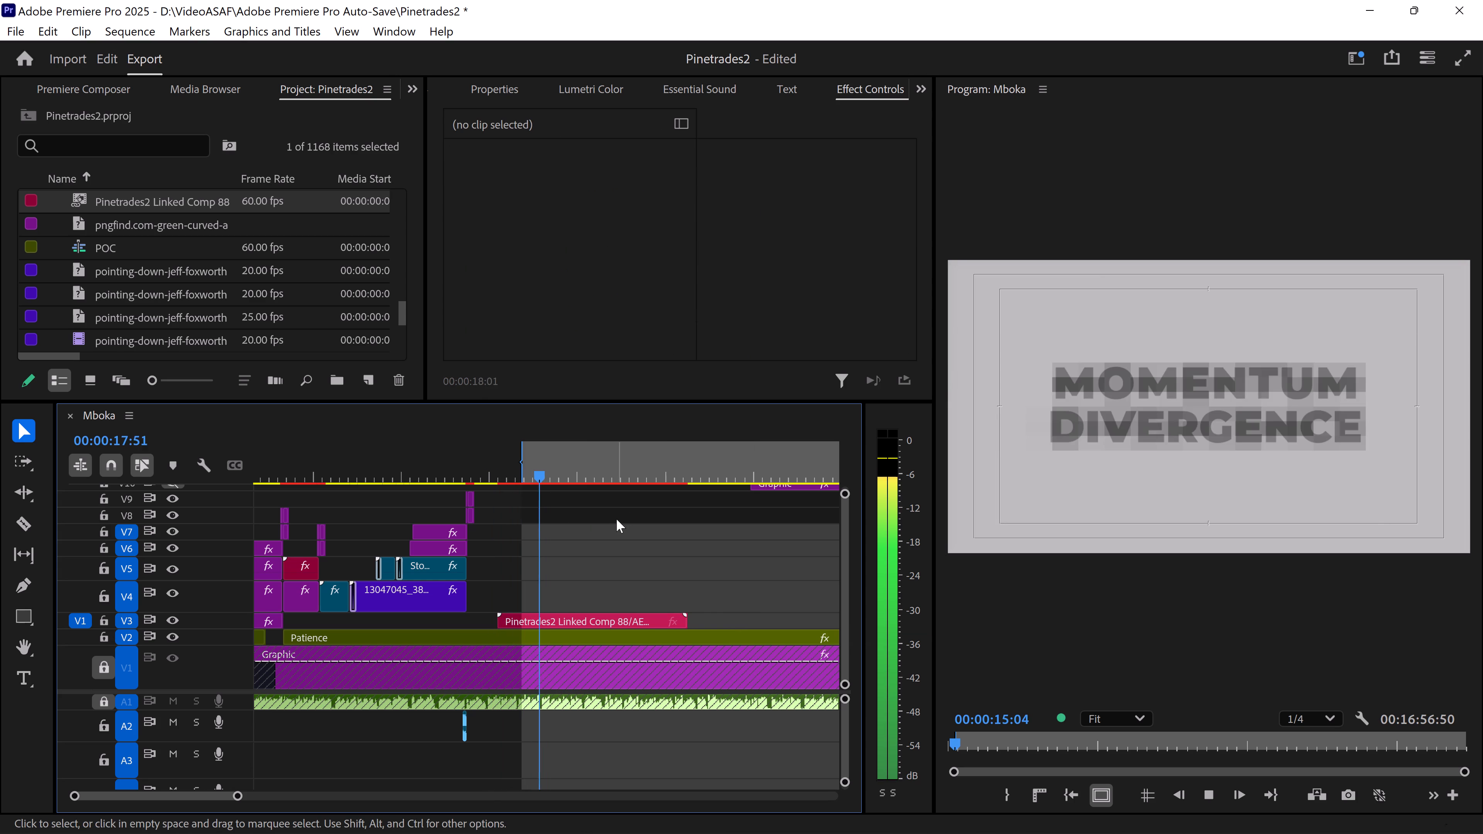
{"action": "key", "text": "space"}
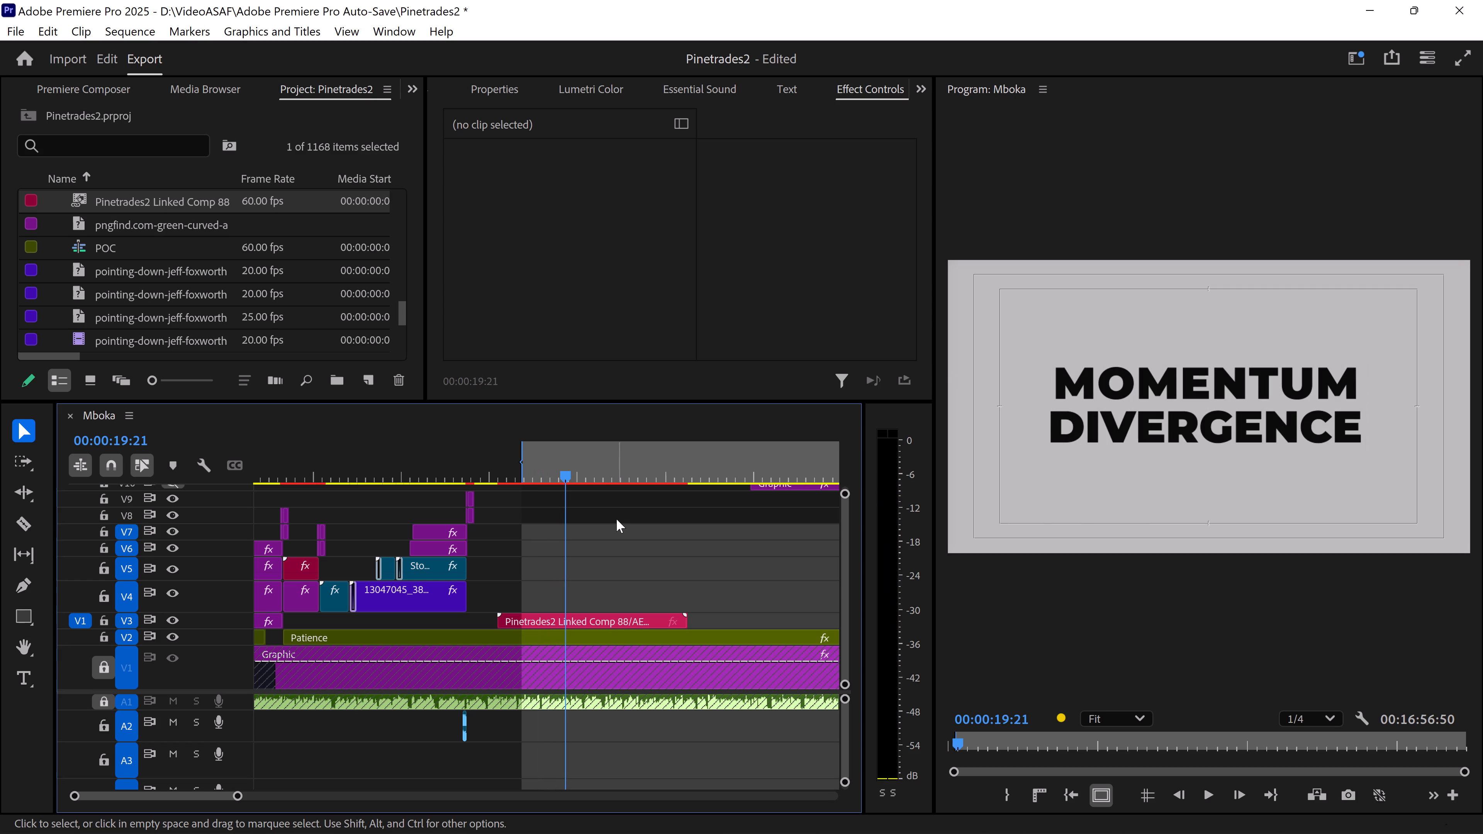
Switch to After Effects and shift the last two adjustment layers together so the first of them starts at 0:00:04:08.
{"action": "left_click", "coordinate": [578, 616]}
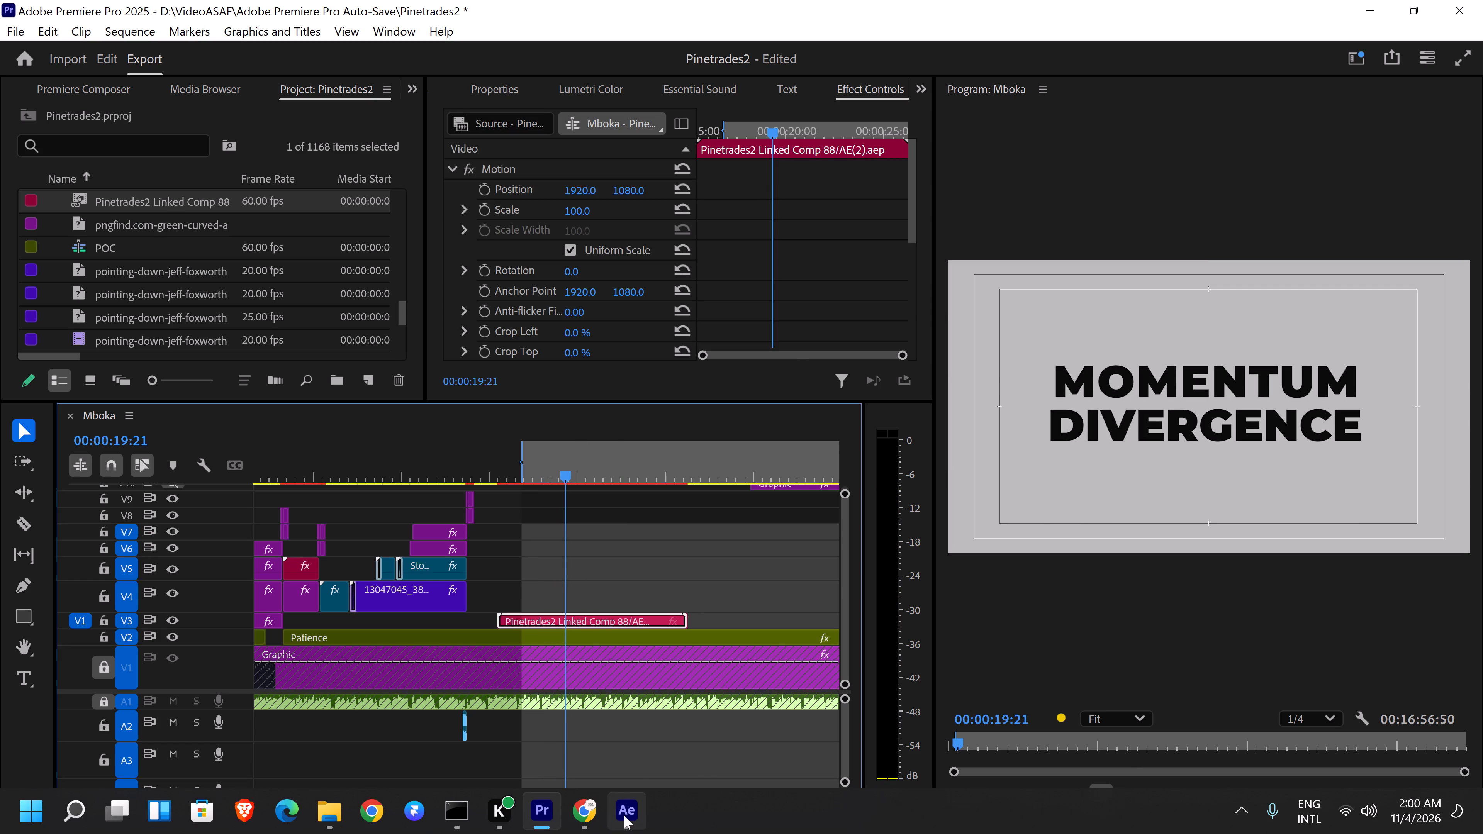
{"action": "left_click", "coordinate": [624, 815]}
{"action": "scroll", "coordinate": [945, 691], "scroll_direction": "down", "scroll_amount": 4}
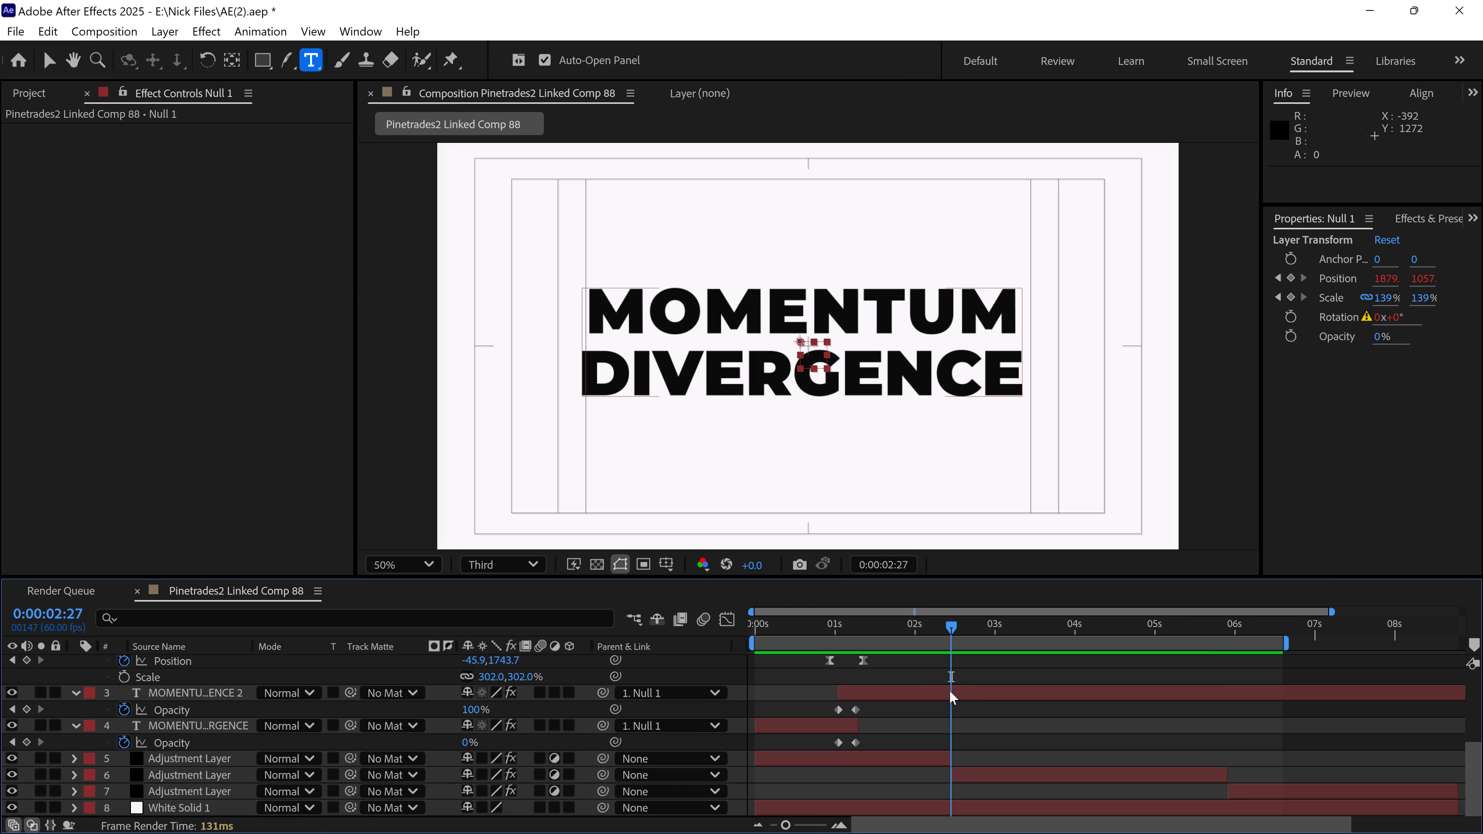
{"action": "left_click_drag", "start_coordinate": [952, 625], "coordinate": [1041, 623]}
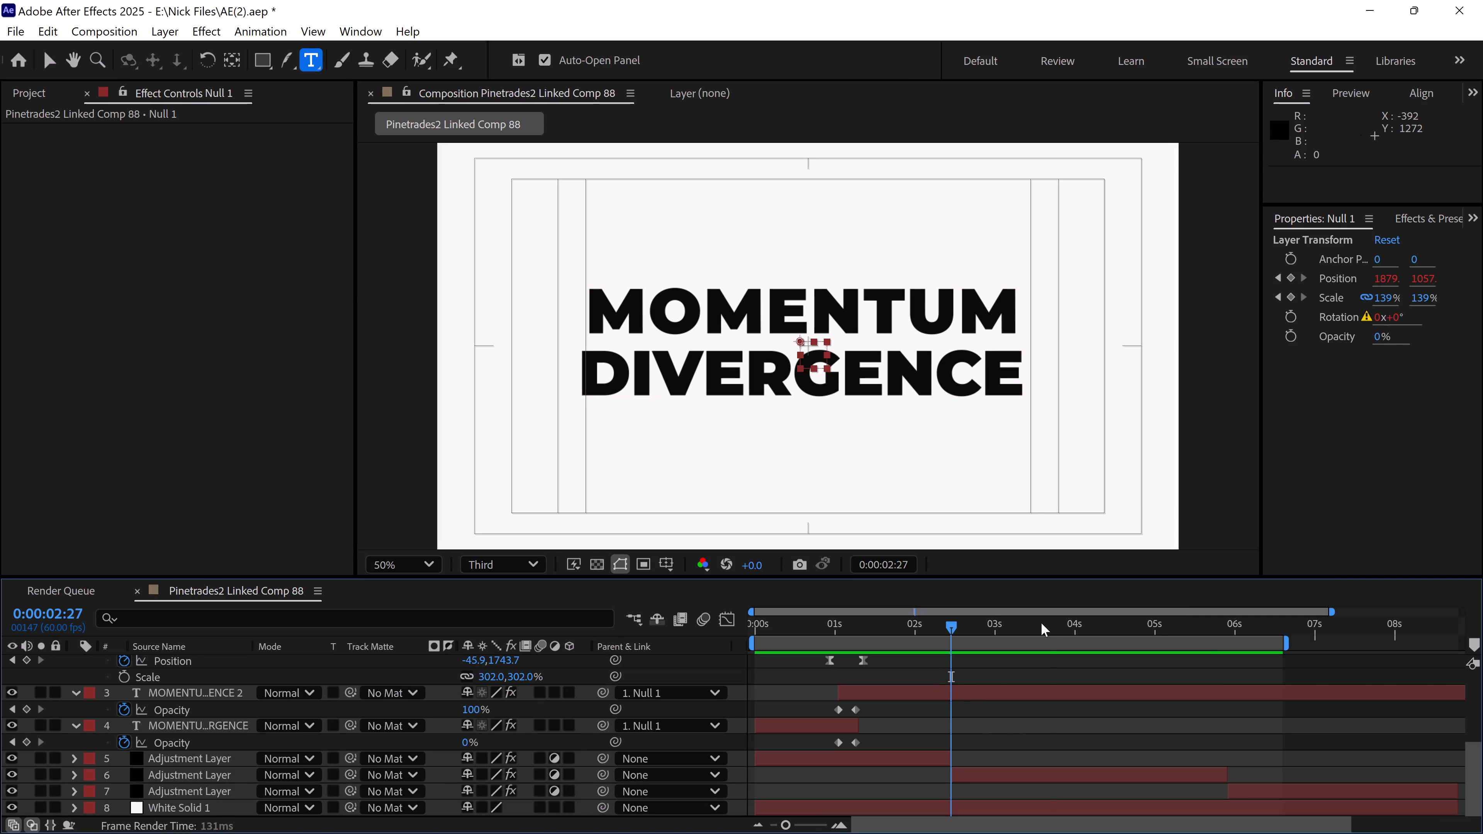
{"action": "left_click_drag", "start_coordinate": [1041, 623], "coordinate": [1088, 633]}
{"action": "left_click_drag", "start_coordinate": [1008, 744], "coordinate": [1244, 780]}
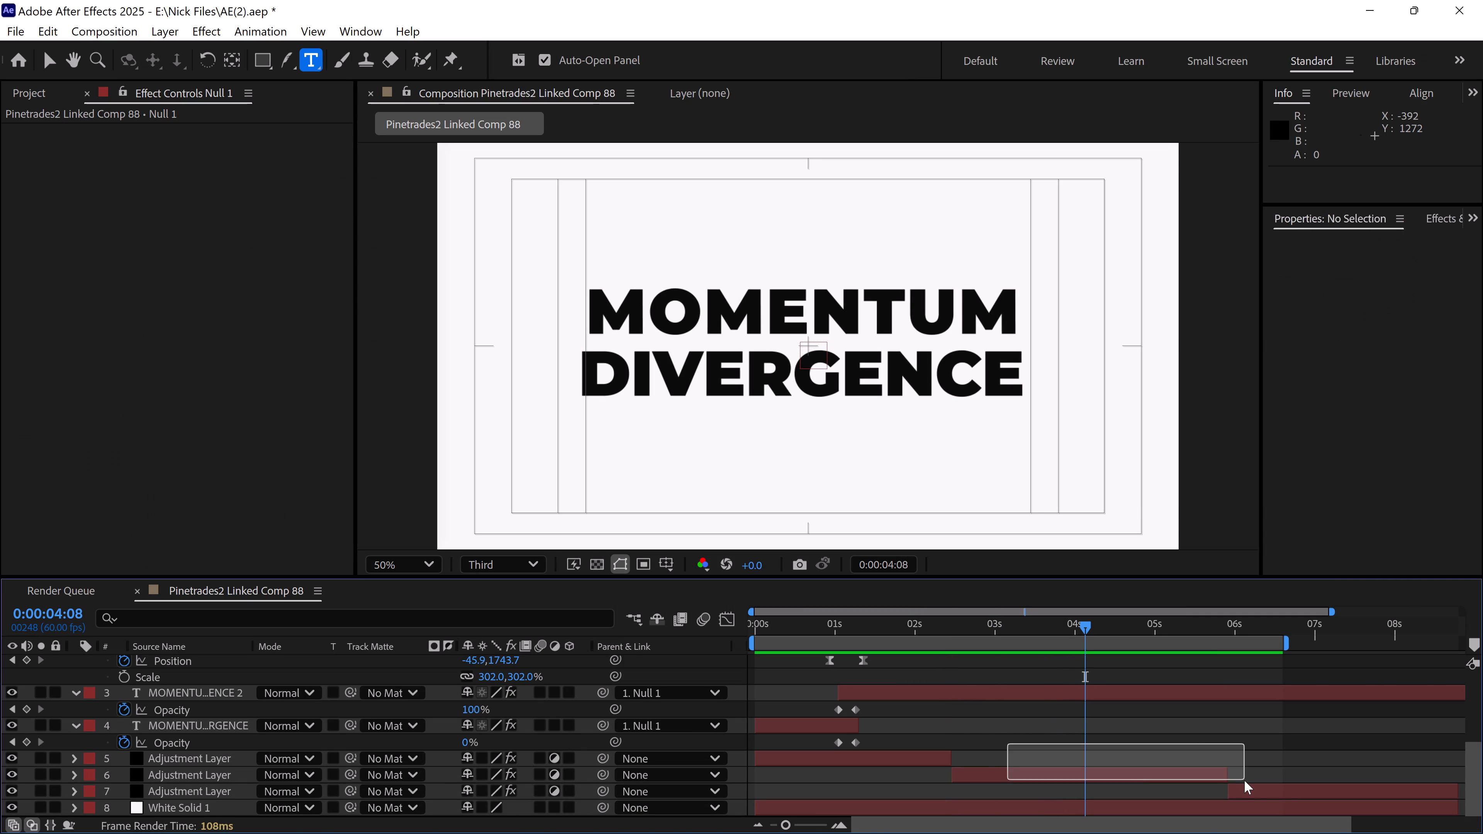
{"action": "left_click_drag", "start_coordinate": [1244, 780], "coordinate": [1253, 788]}
{"action": "left_click", "coordinate": [1103, 778]}
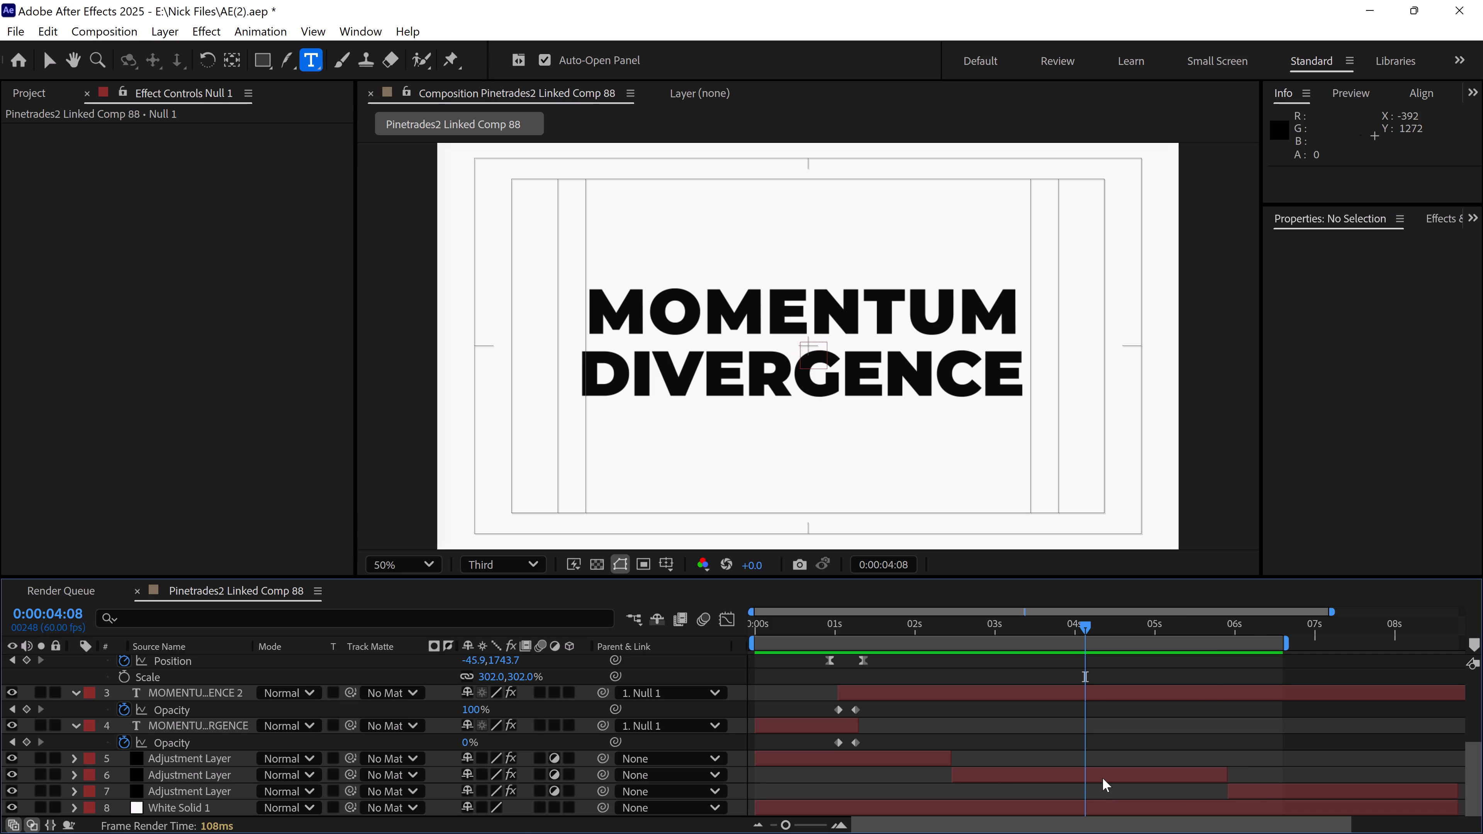
{"action": "left_click", "coordinate": [1245, 789], "text": "shift"}
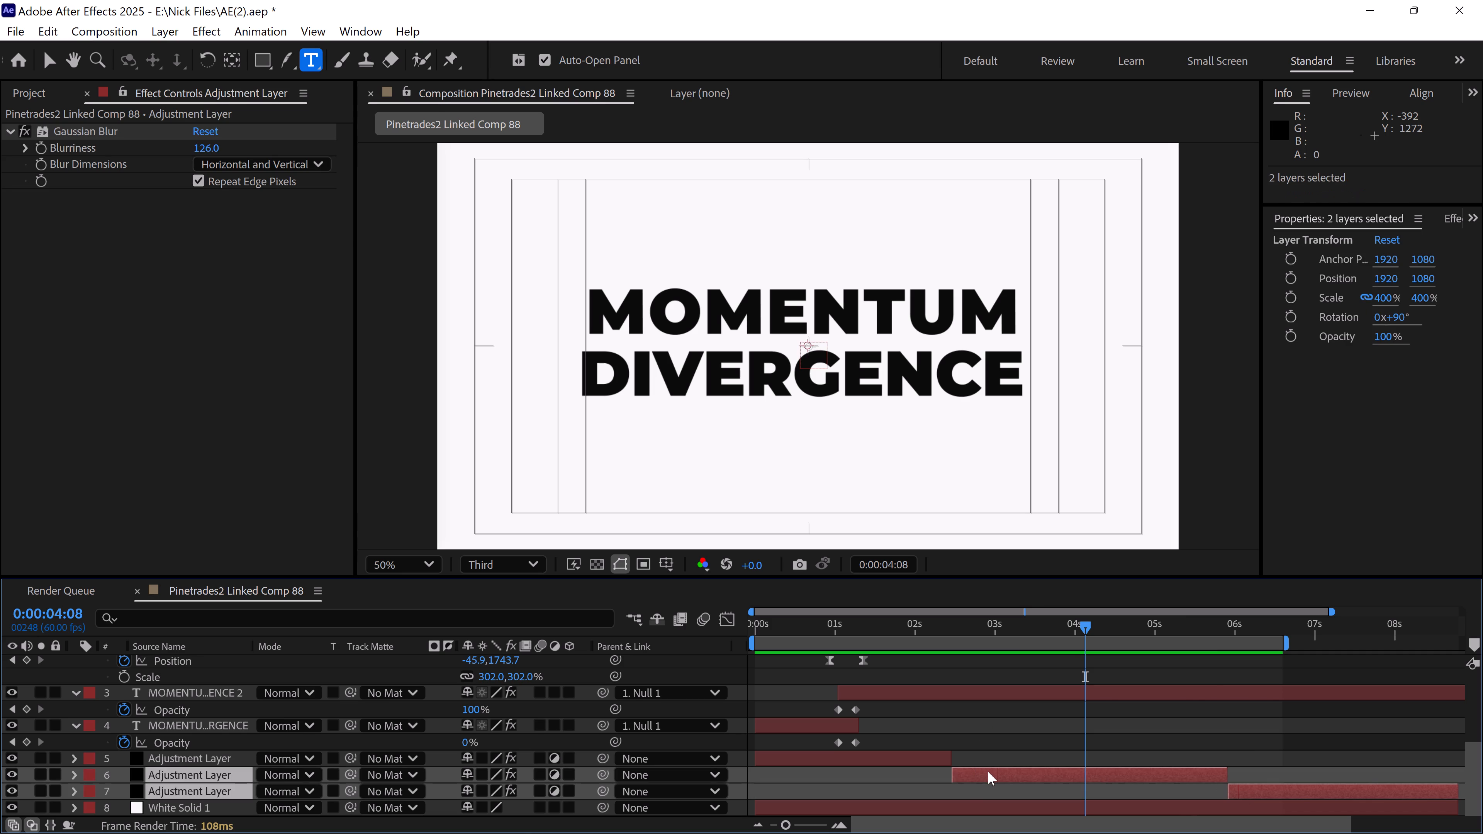
{"action": "left_click_drag", "start_coordinate": [990, 771], "coordinate": [1115, 779]}
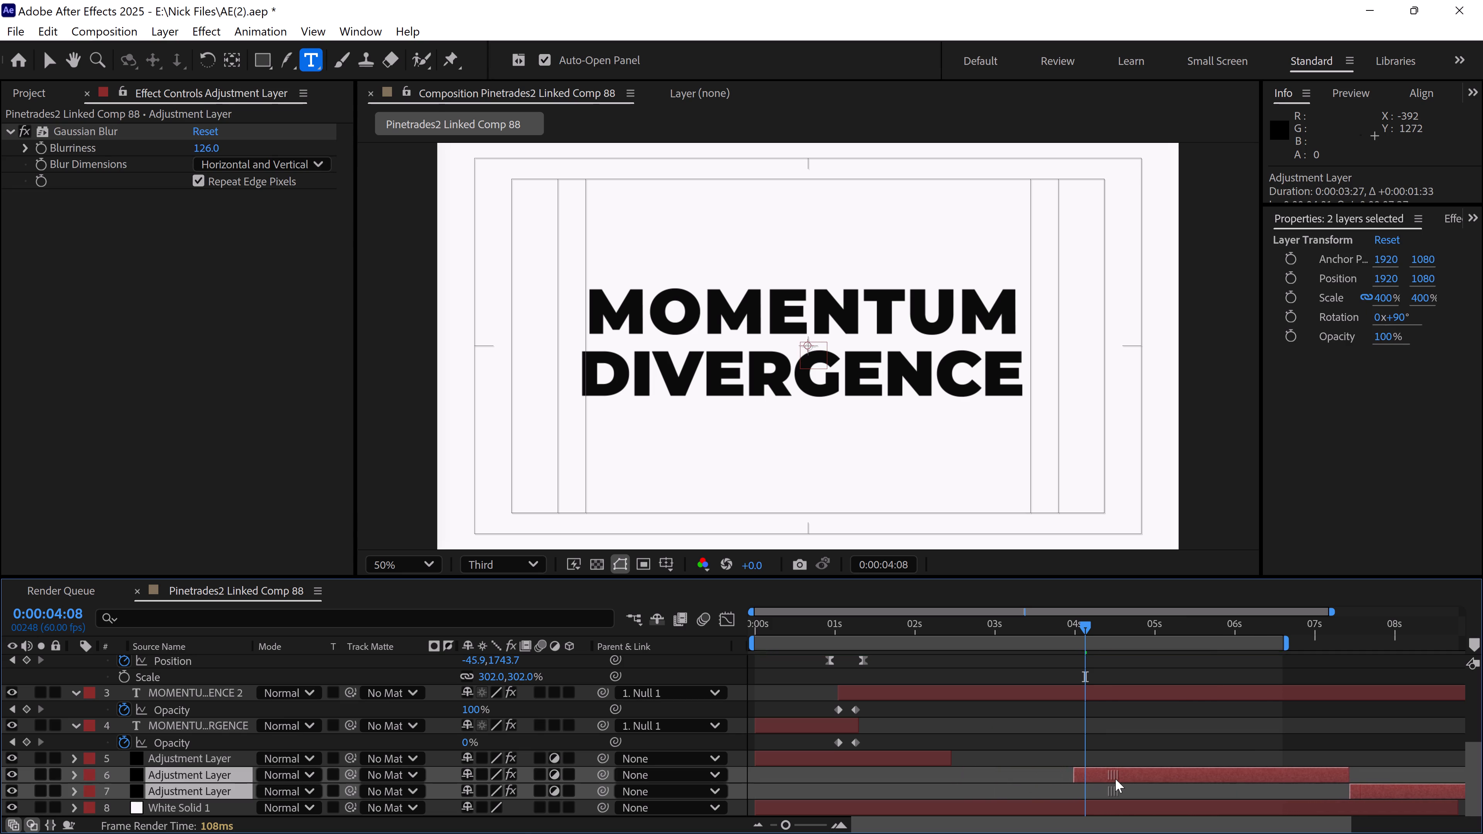
{"action": "left_click_drag", "start_coordinate": [1115, 779], "coordinate": [1123, 780]}
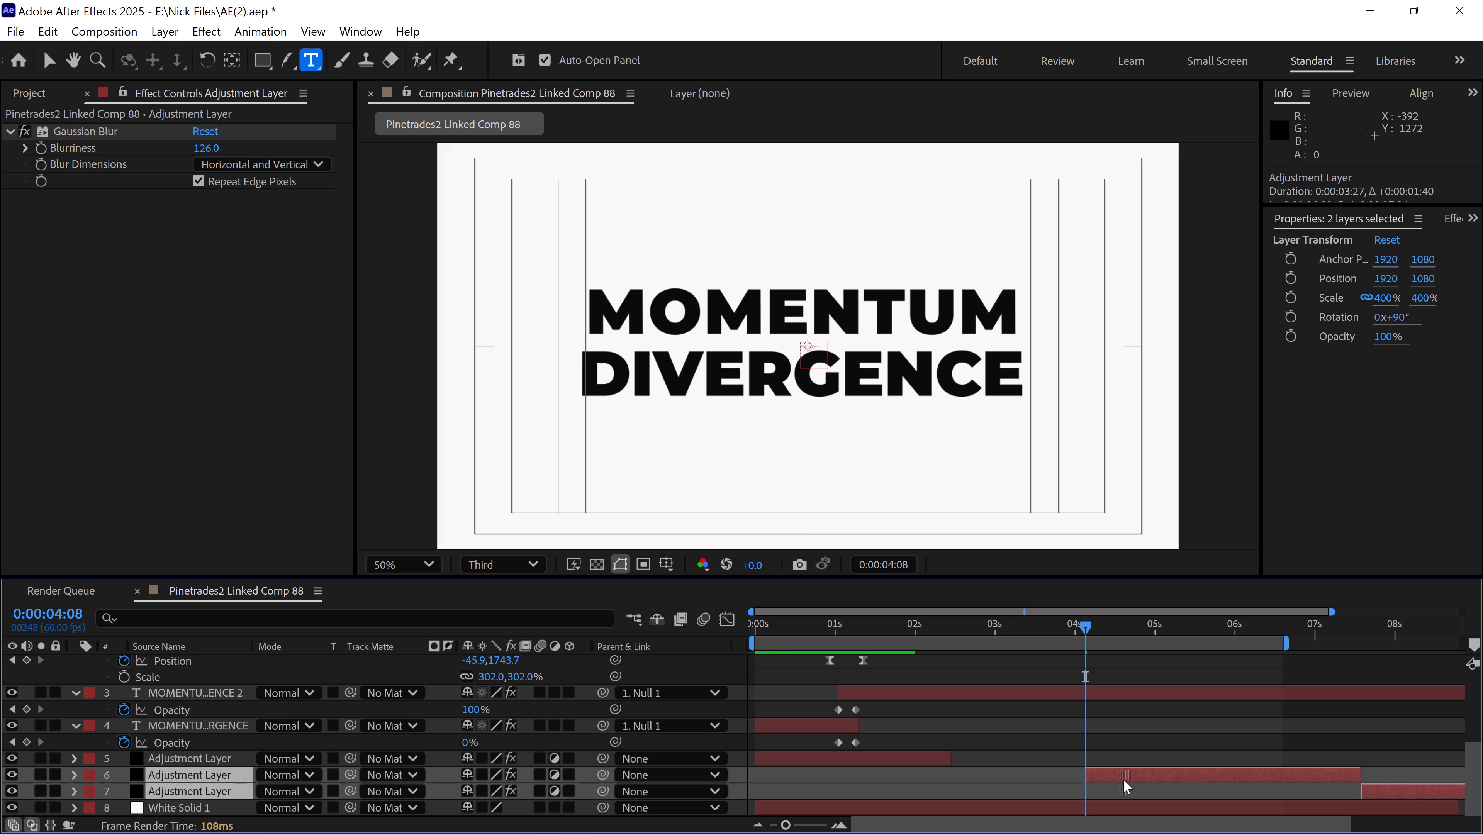
Preview the Pinetrades2 Linked Comp 88 composition from its start to check the question mark and title animation timing.
{"action": "left_click_drag", "start_coordinate": [1086, 623], "coordinate": [687, 650]}
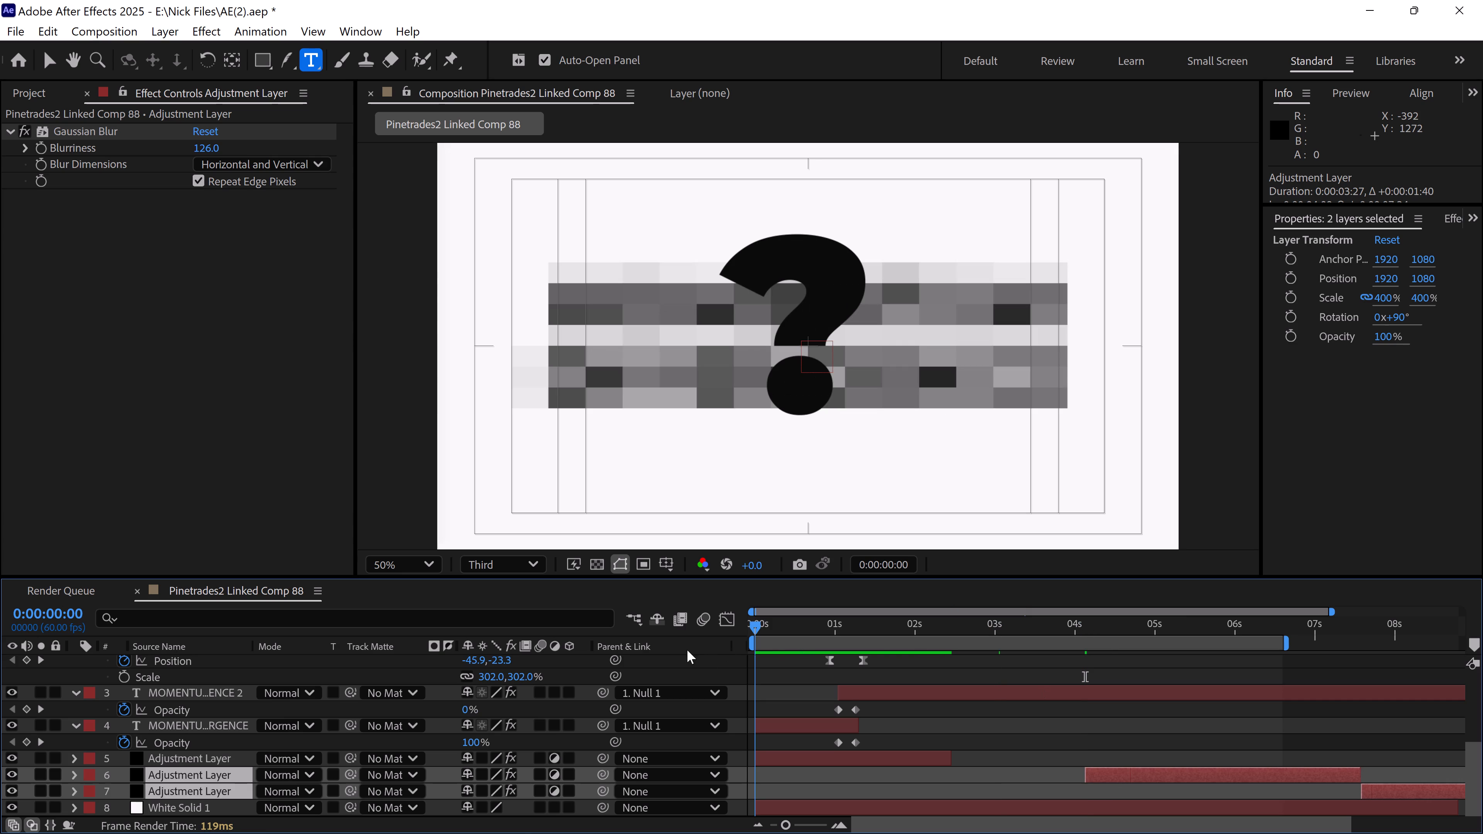
{"action": "left_click_drag", "start_coordinate": [687, 650], "coordinate": [698, 651]}
{"action": "key", "text": "space"}
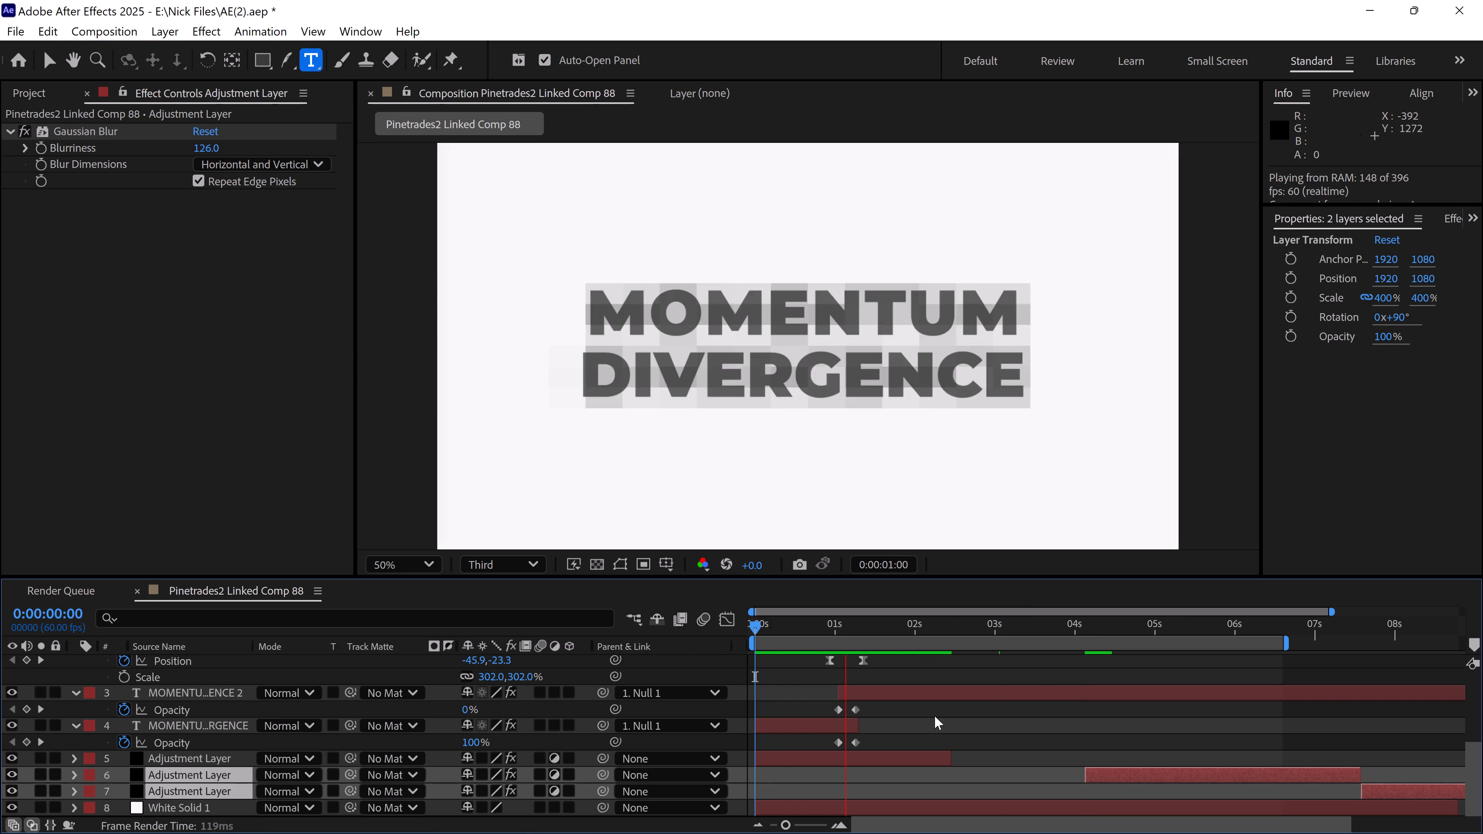
{"action": "key", "text": "space"}
{"action": "scroll", "coordinate": [904, 717], "scroll_direction": "up", "scroll_amount": 2}
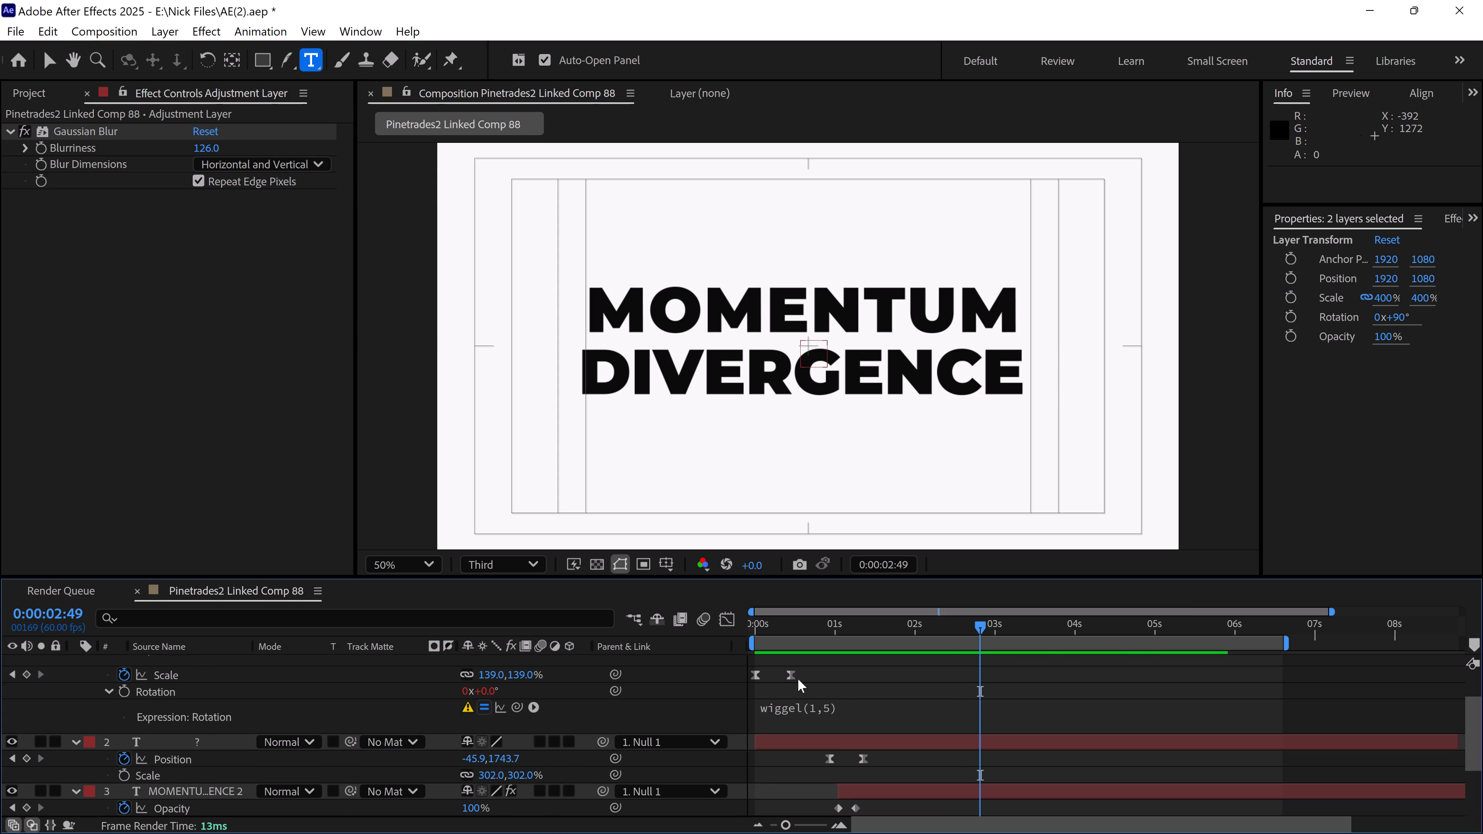
{"action": "left_click_drag", "start_coordinate": [978, 624], "coordinate": [670, 653]}
{"action": "key", "text": "space"}
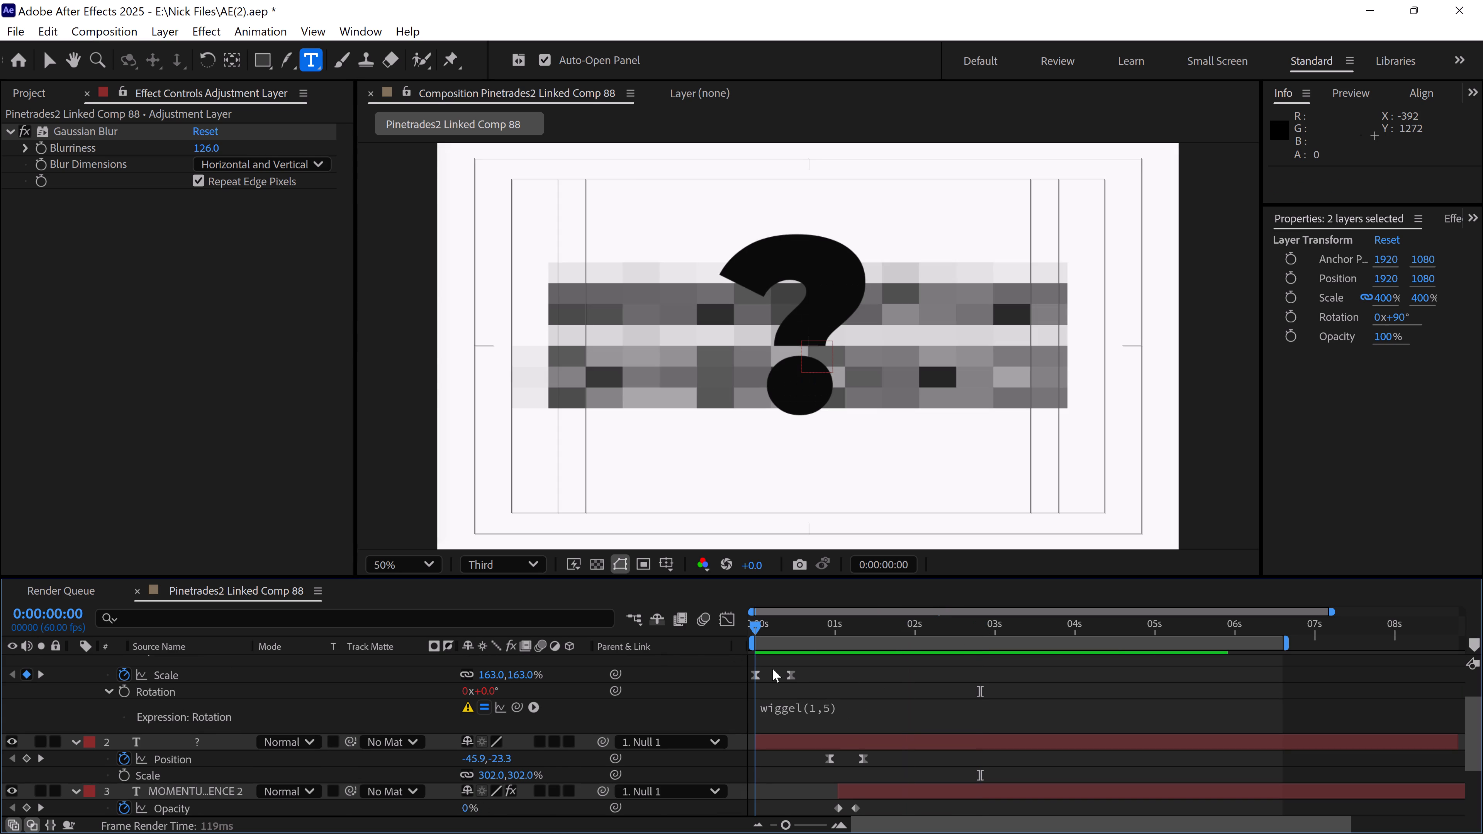
{"action": "key", "text": "space"}
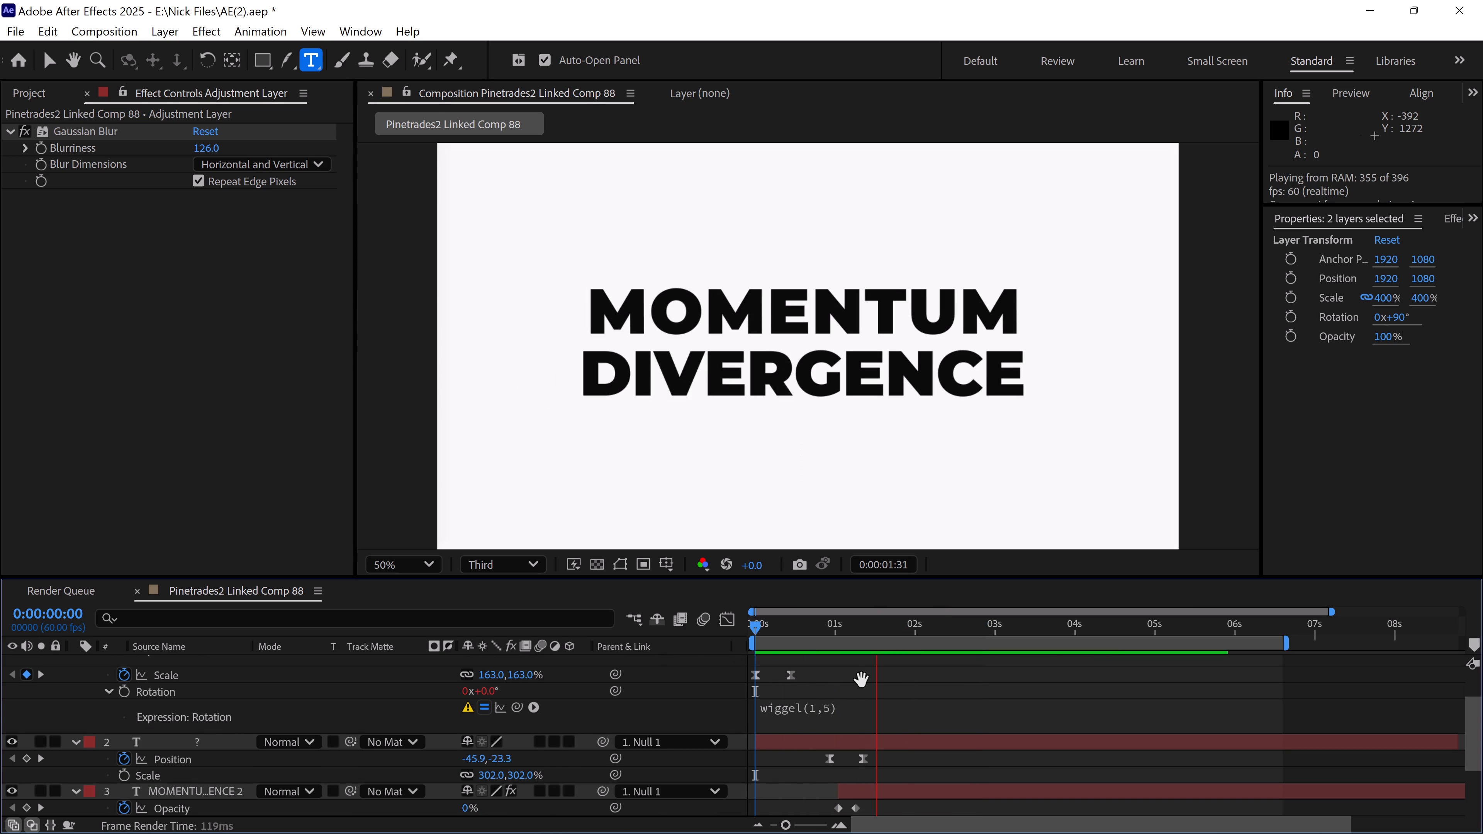
{"action": "scroll", "coordinate": [914, 692], "scroll_direction": "down", "scroll_amount": 4}
{"action": "key", "text": "space"}
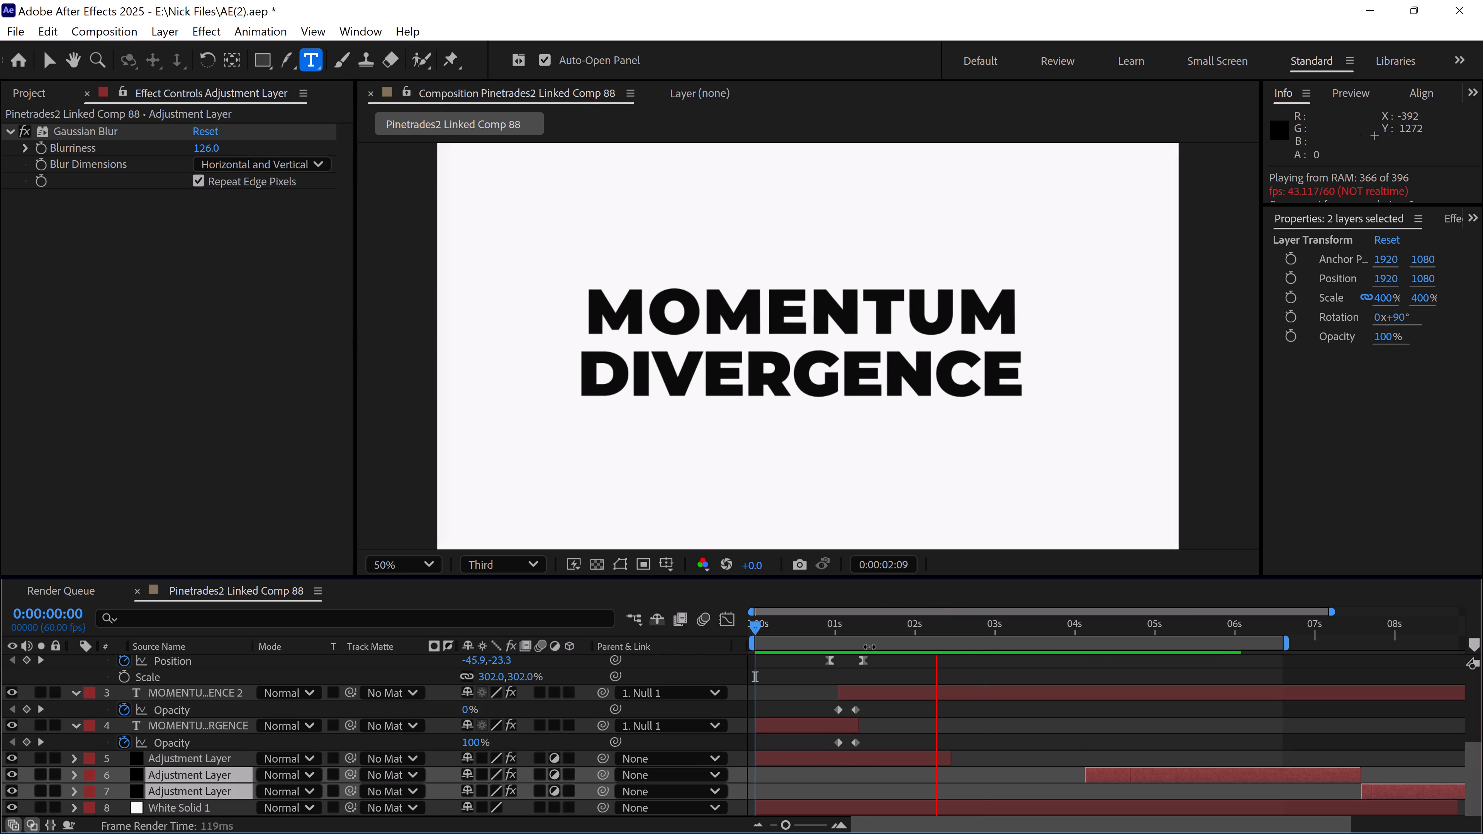
Set Null 1's starting scale keyframe to 201%, move its second scale keyframe to about one second, and preview the animation.
{"action": "left_click_drag", "start_coordinate": [972, 626], "coordinate": [747, 642]}
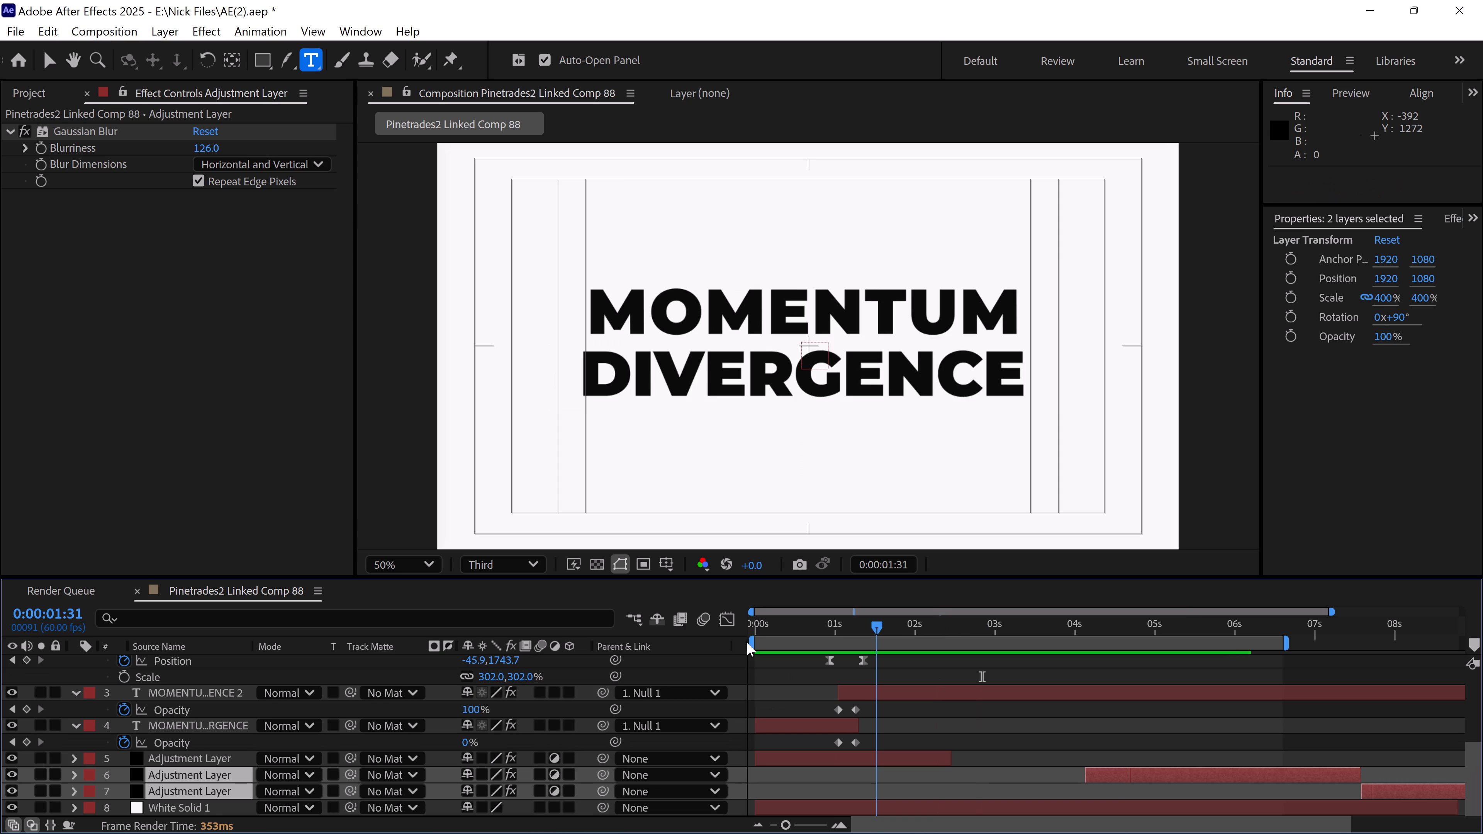
{"action": "left_click_drag", "start_coordinate": [747, 642], "coordinate": [724, 642]}
{"action": "scroll", "coordinate": [814, 678], "scroll_direction": "up", "scroll_amount": 3}
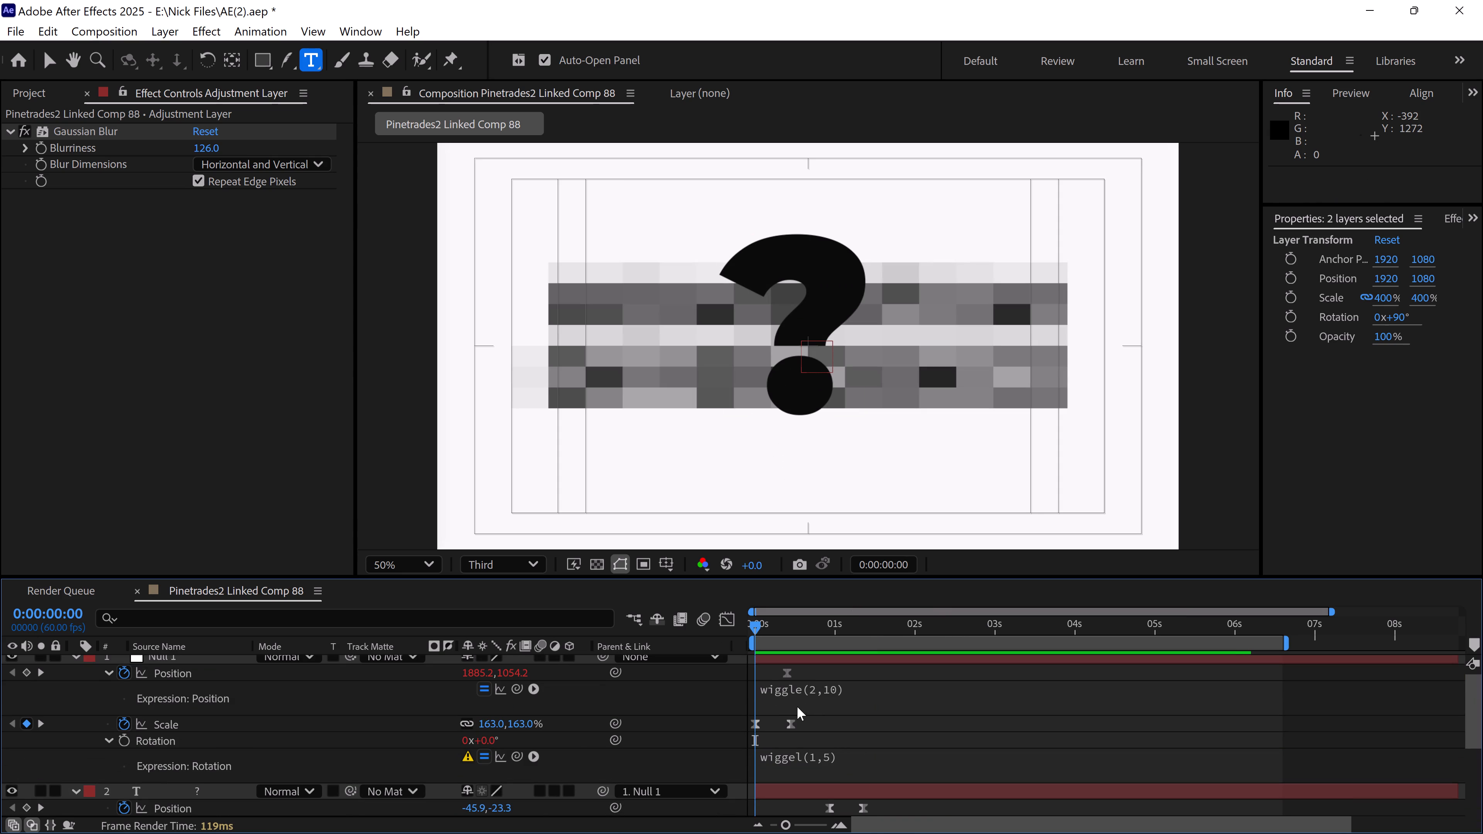
{"action": "left_click_drag", "start_coordinate": [497, 723], "coordinate": [521, 726]}
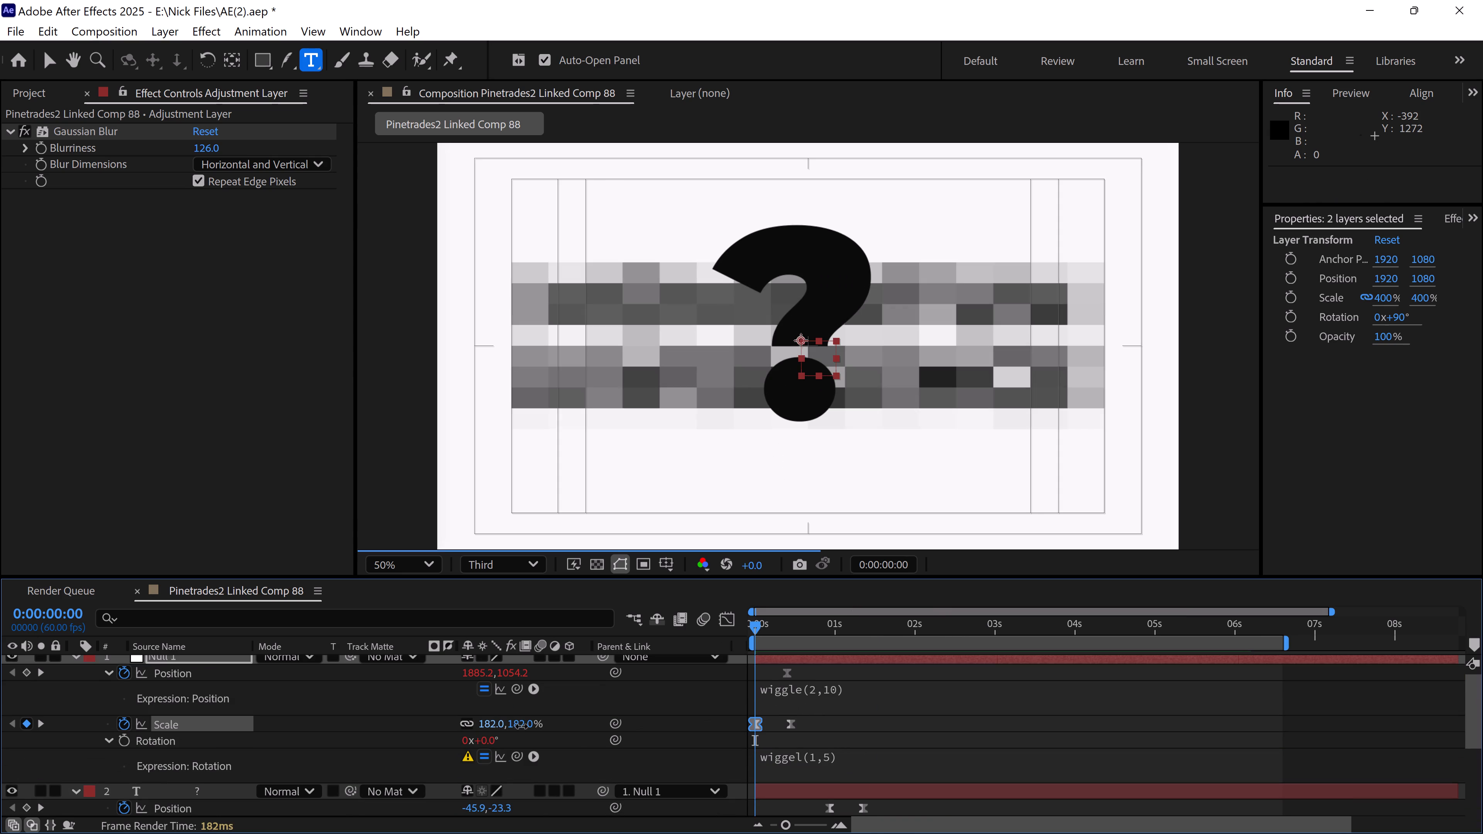
{"action": "left_click_drag", "start_coordinate": [521, 726], "coordinate": [549, 741]}
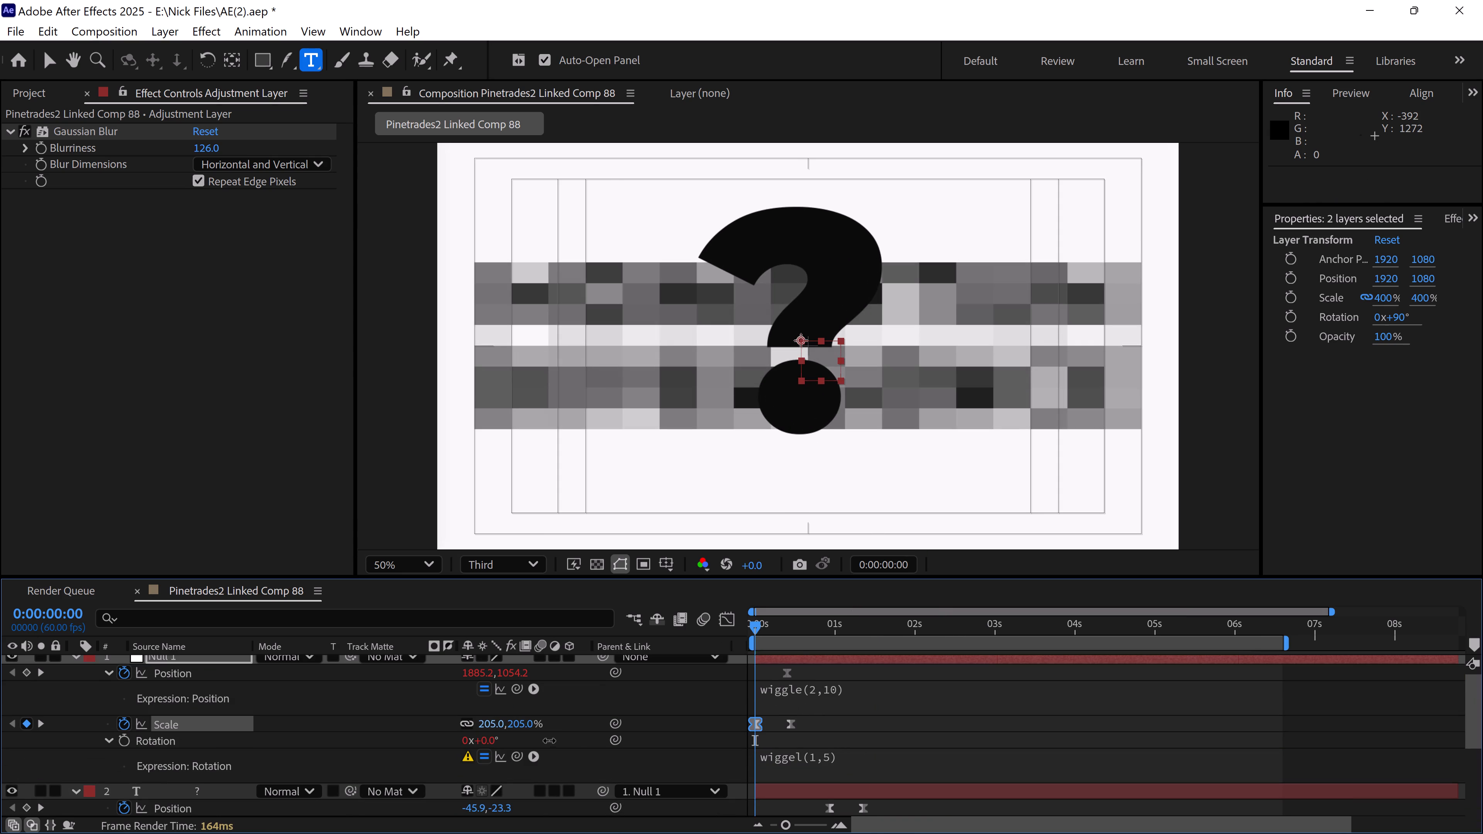
{"action": "left_click_drag", "start_coordinate": [549, 741], "coordinate": [549, 742]}
{"action": "left_click_drag", "start_coordinate": [791, 723], "coordinate": [837, 726]}
{"action": "key", "text": "space"}
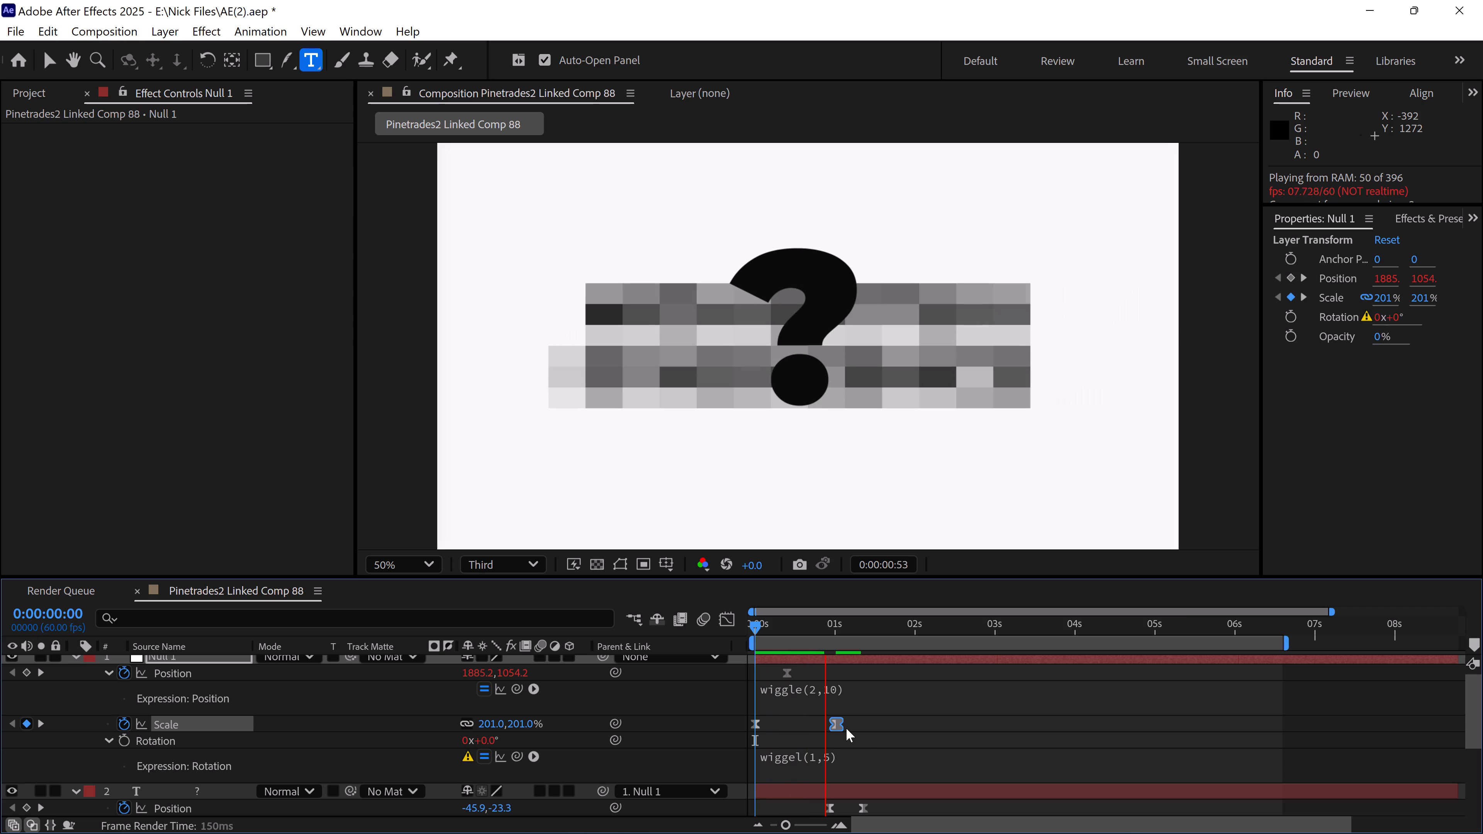
{"action": "key", "text": "space"}
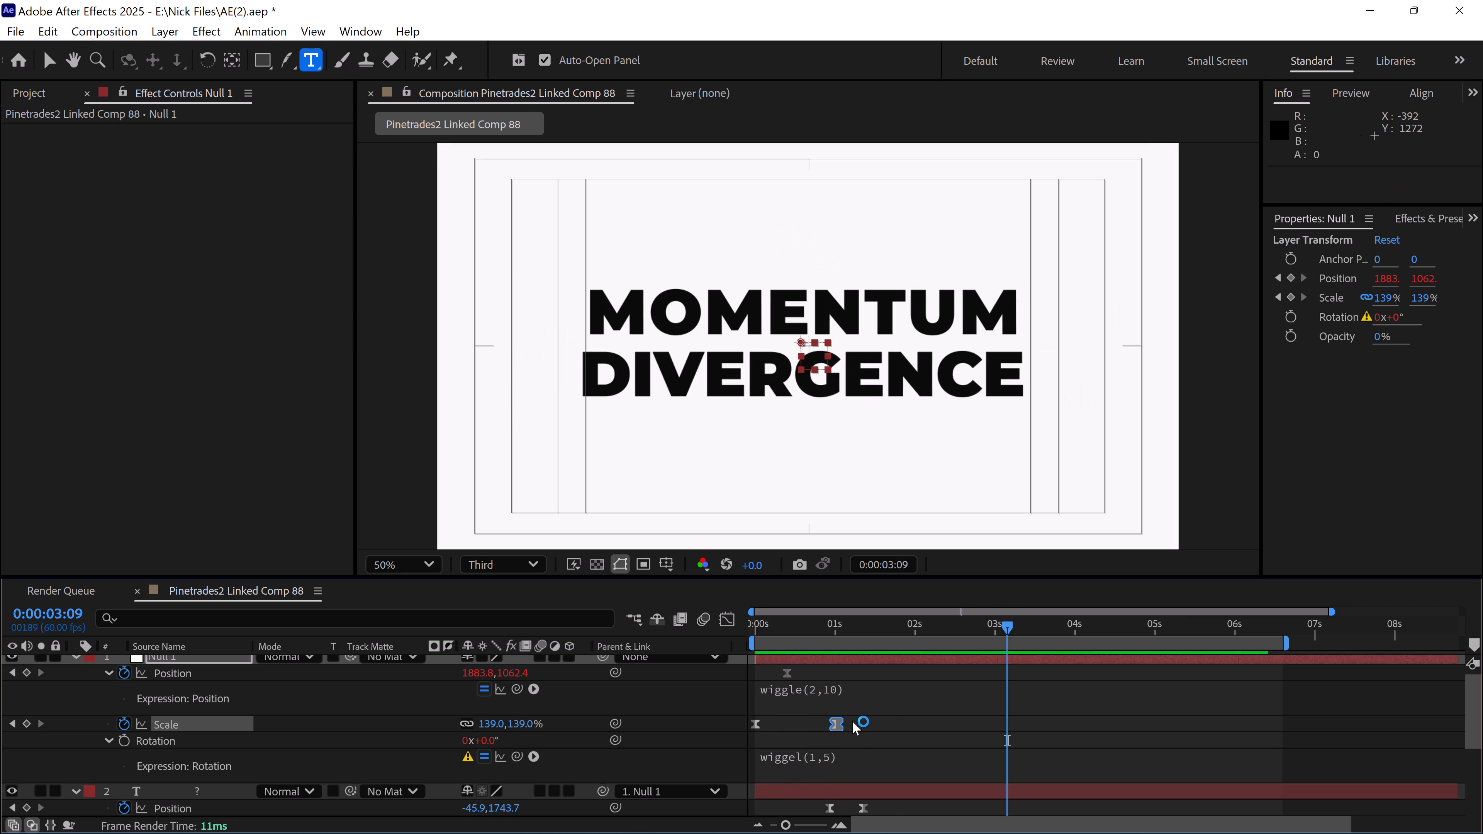
{"action": "key", "text": "space"}
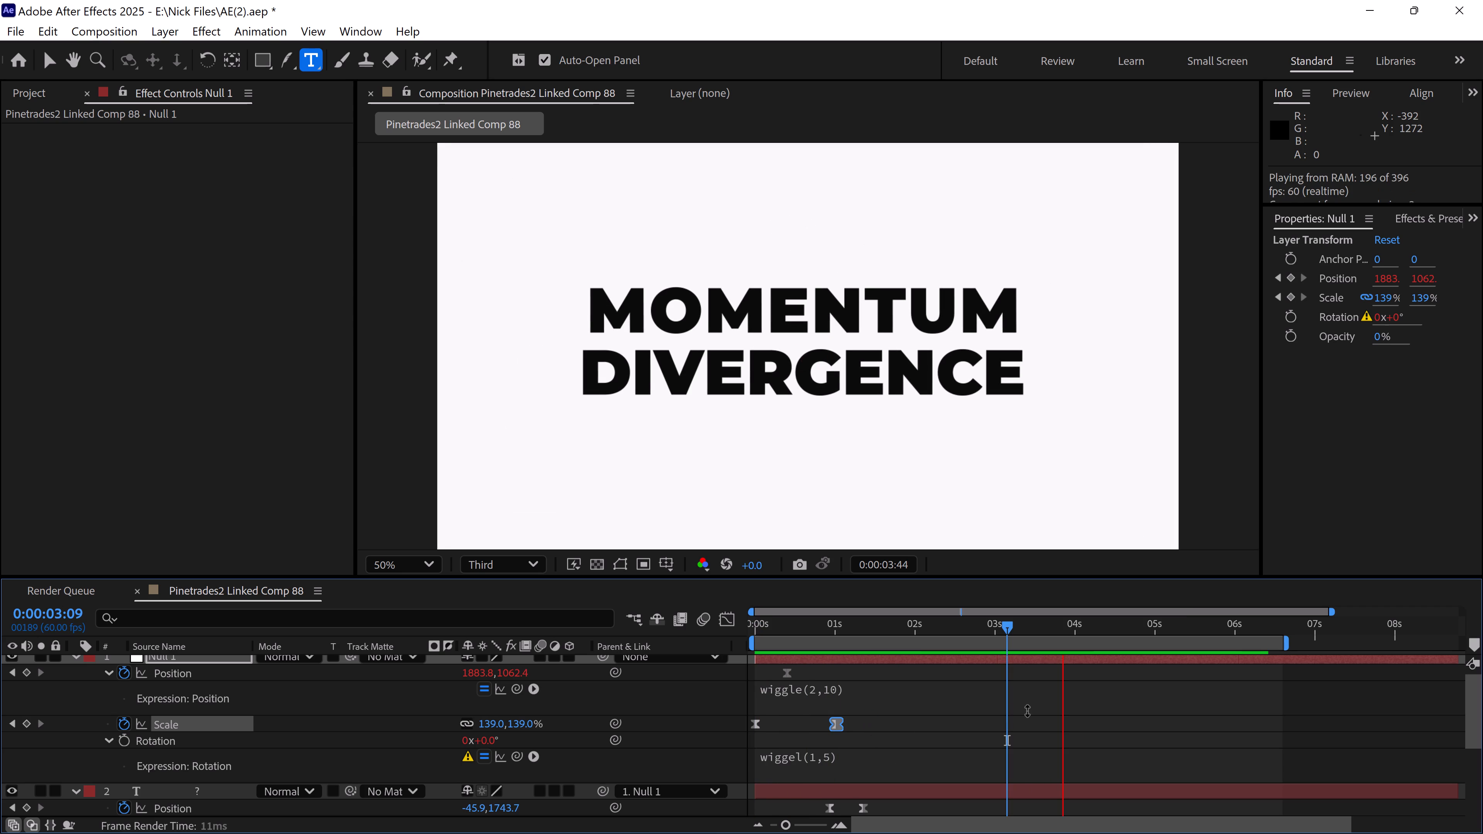
{"action": "key", "text": "space"}
Trim the ends of Null 1, the question mark layer and MOMENTUM DIVERGENCE 2 to 0:00:04:08.
{"action": "scroll", "coordinate": [1144, 709], "scroll_direction": "down", "scroll_amount": 3}
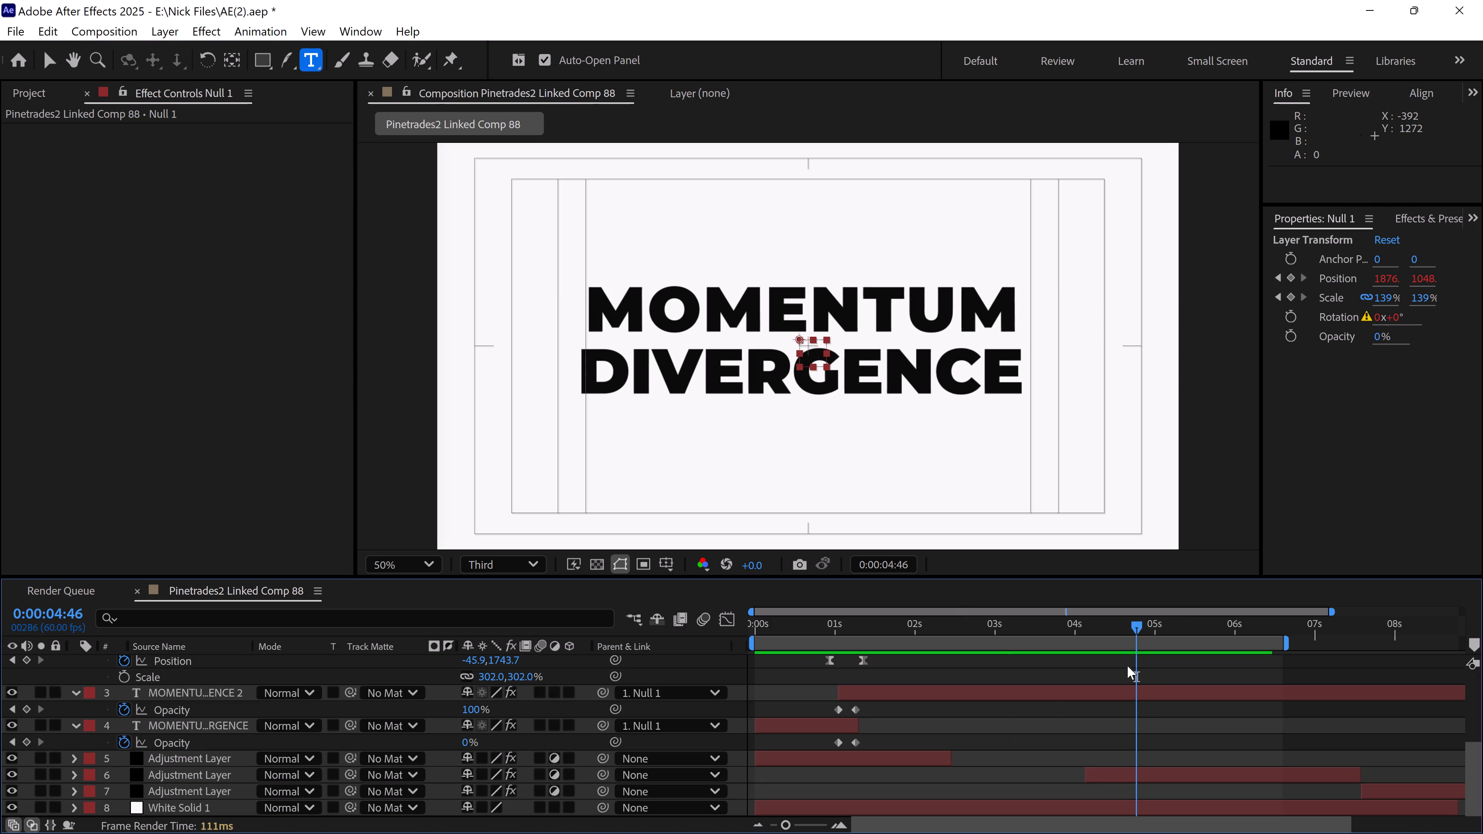
{"action": "left_click_drag", "start_coordinate": [1134, 622], "coordinate": [1084, 631]}
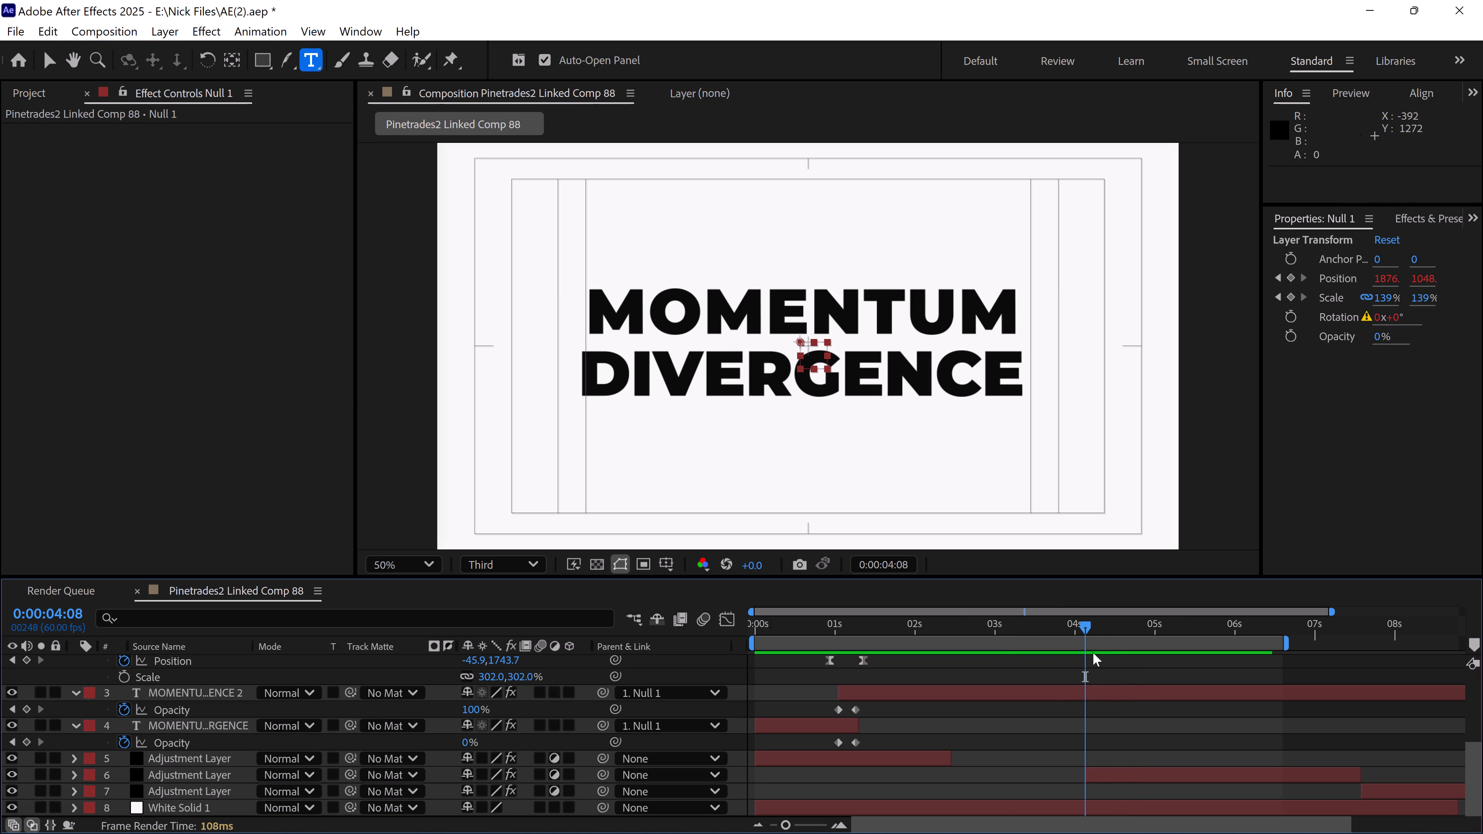
{"action": "left_click", "coordinate": [1094, 685]}
{"action": "scroll", "coordinate": [1091, 689], "scroll_direction": "up", "scroll_amount": 4}
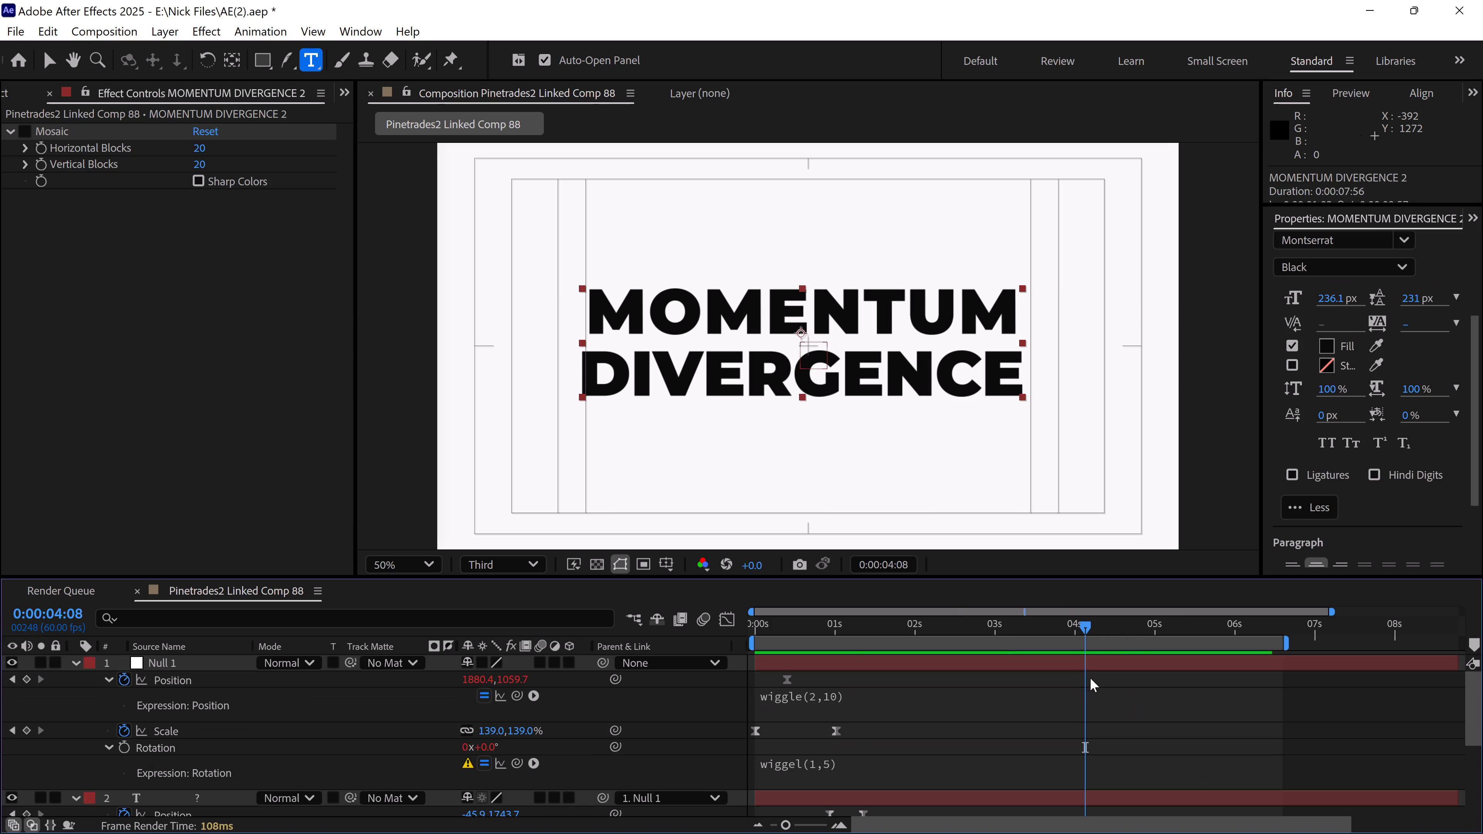
{"action": "left_click", "coordinate": [1091, 668], "text": "shift"}
{"action": "scroll", "coordinate": [1090, 665], "scroll_direction": "down", "scroll_amount": 3}
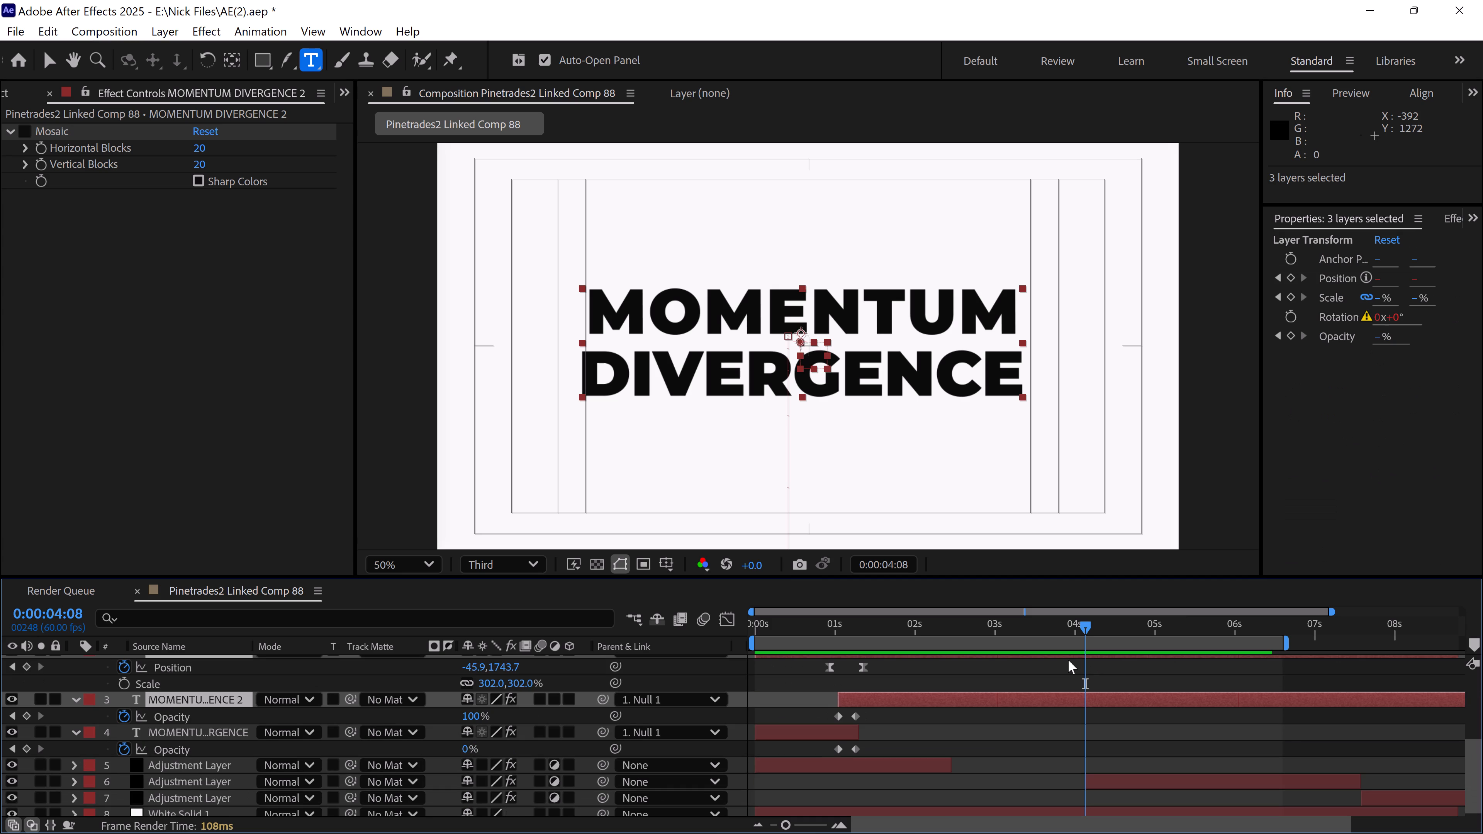
{"action": "key", "text": "alt+bracketright"}
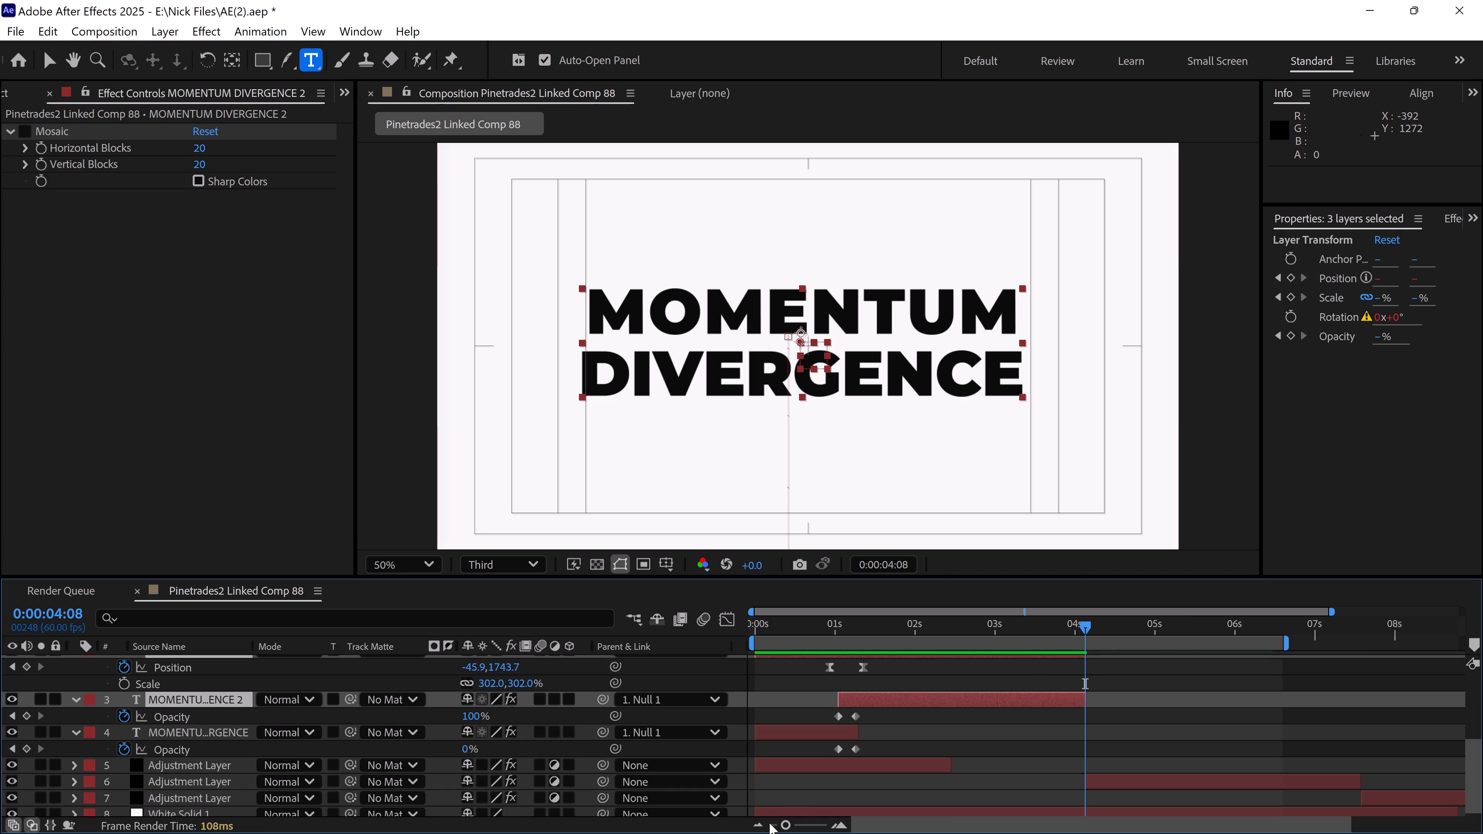
Switch to Premiere Pro and replay the Mboka sequence from about 00:00:19:05 to check where the title cuts off.
{"action": "left_click", "coordinate": [552, 813]}
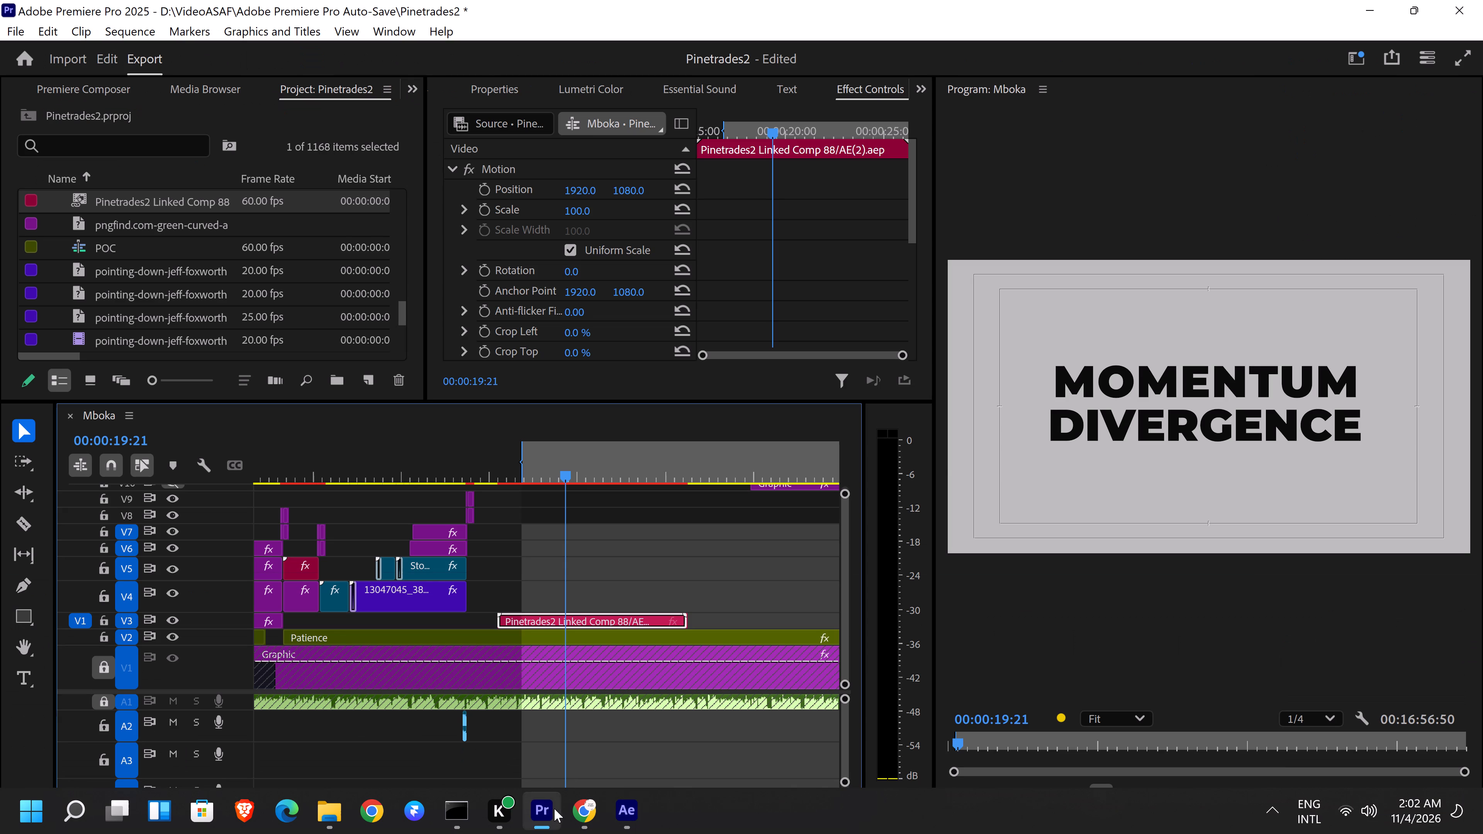
{"action": "key", "text": "space"}
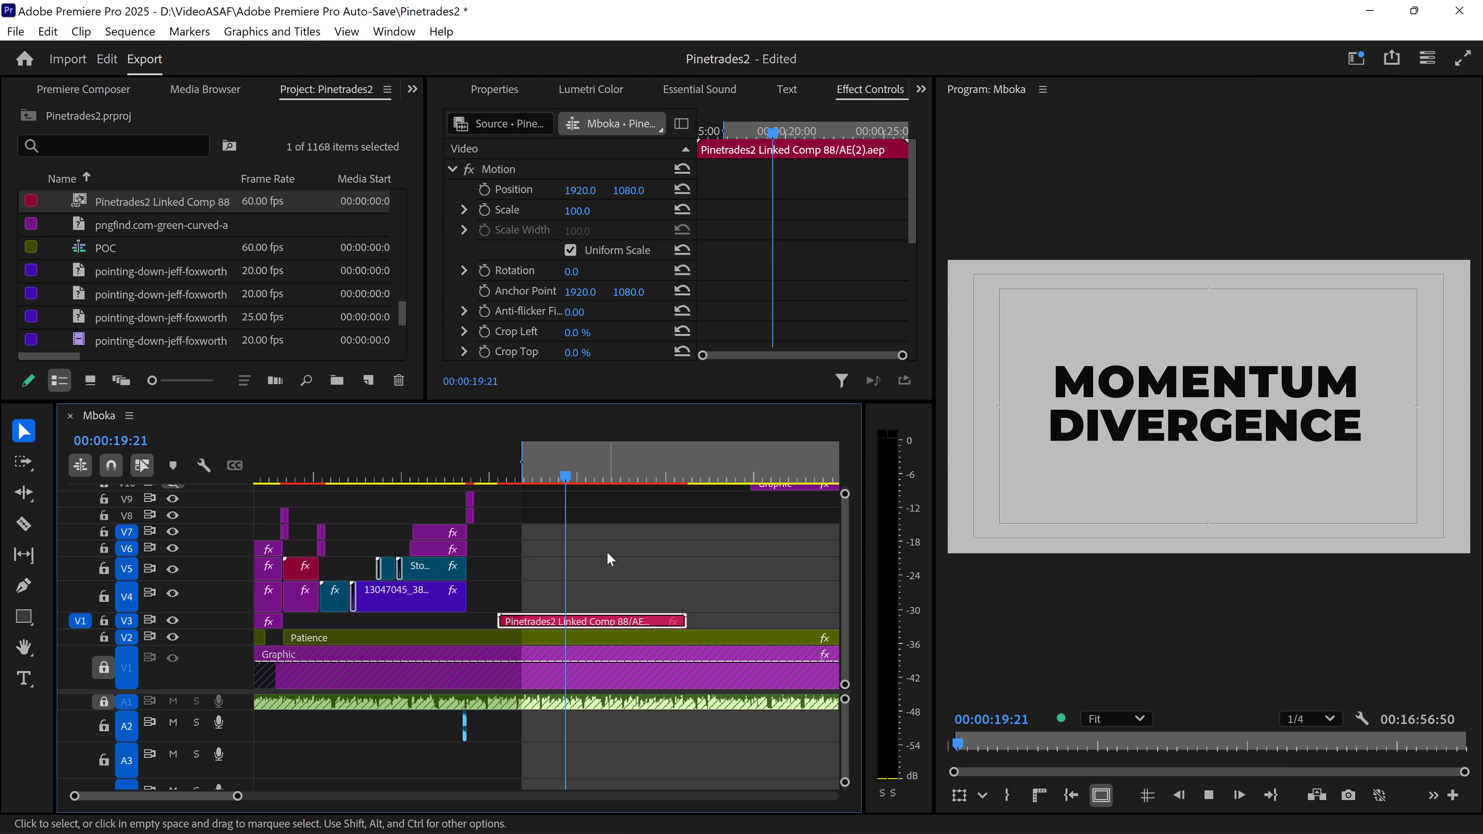
{"action": "key", "text": "space"}
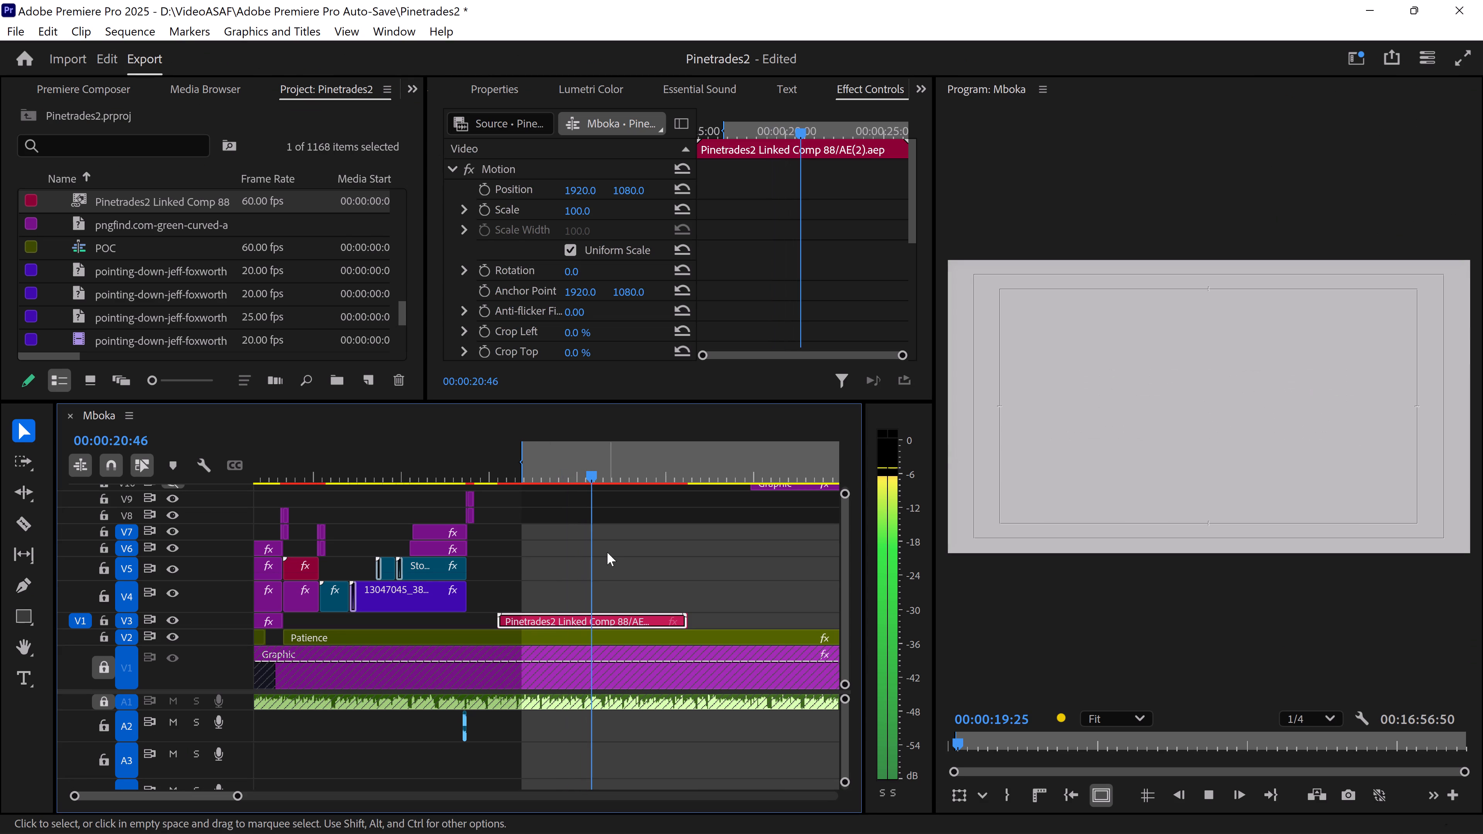
{"action": "left_click_drag", "start_coordinate": [585, 468], "coordinate": [579, 468]}
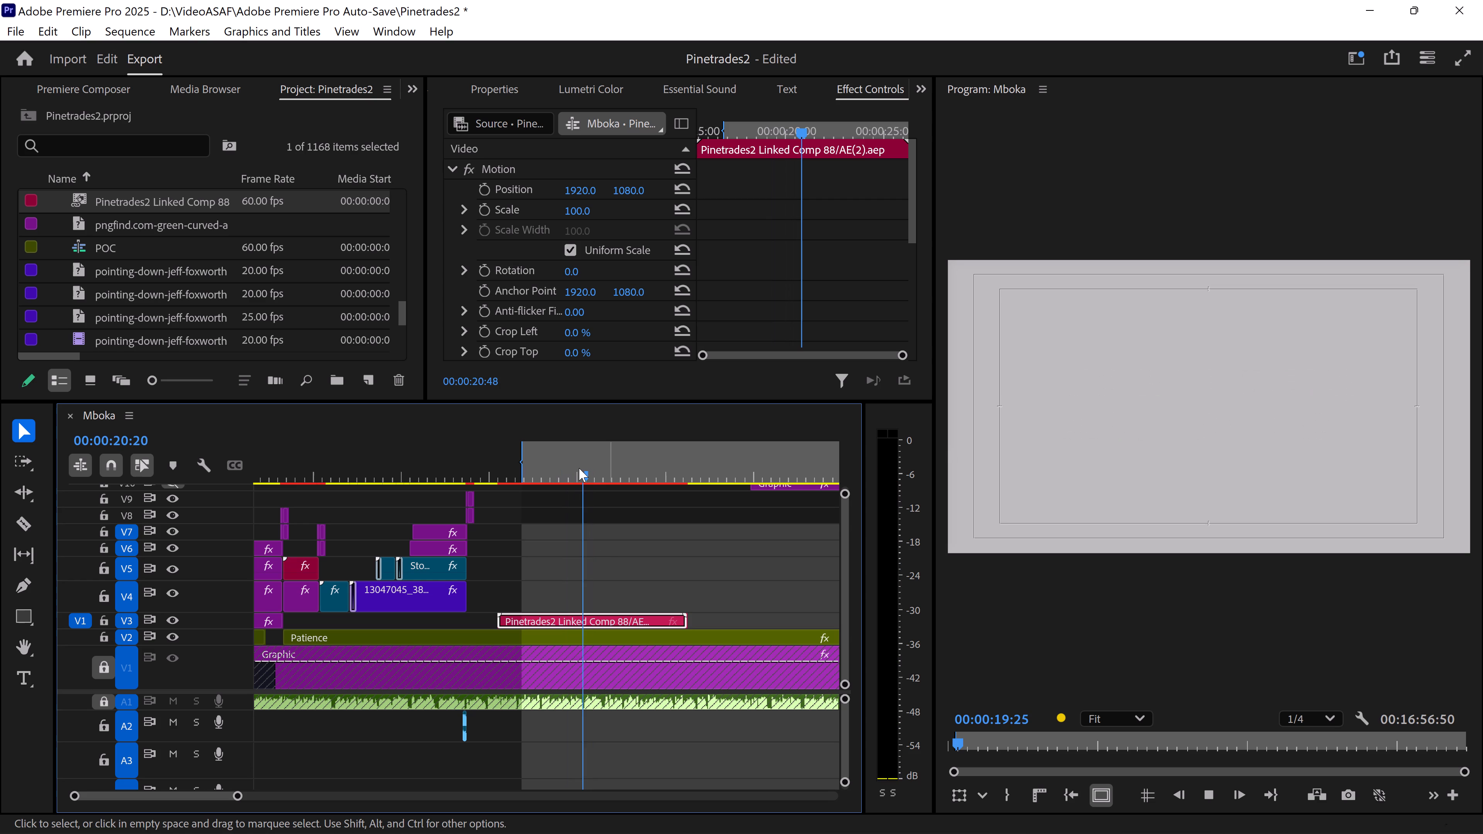
{"action": "left_click_drag", "start_coordinate": [579, 468], "coordinate": [574, 468]}
{"action": "key", "text": "space"}
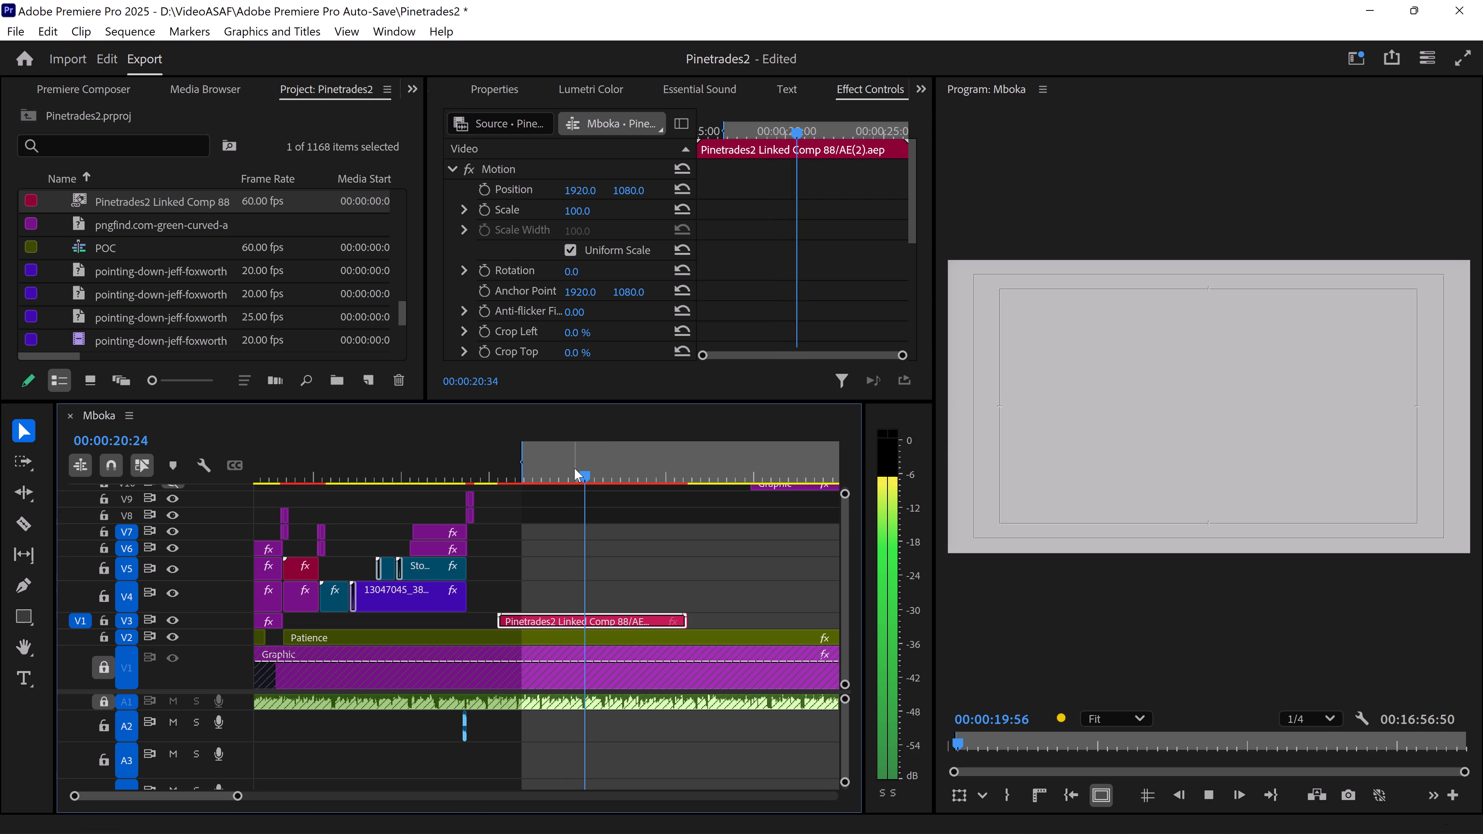
{"action": "left_click_drag", "start_coordinate": [574, 468], "coordinate": [564, 468]}
{"action": "key", "text": "space"}
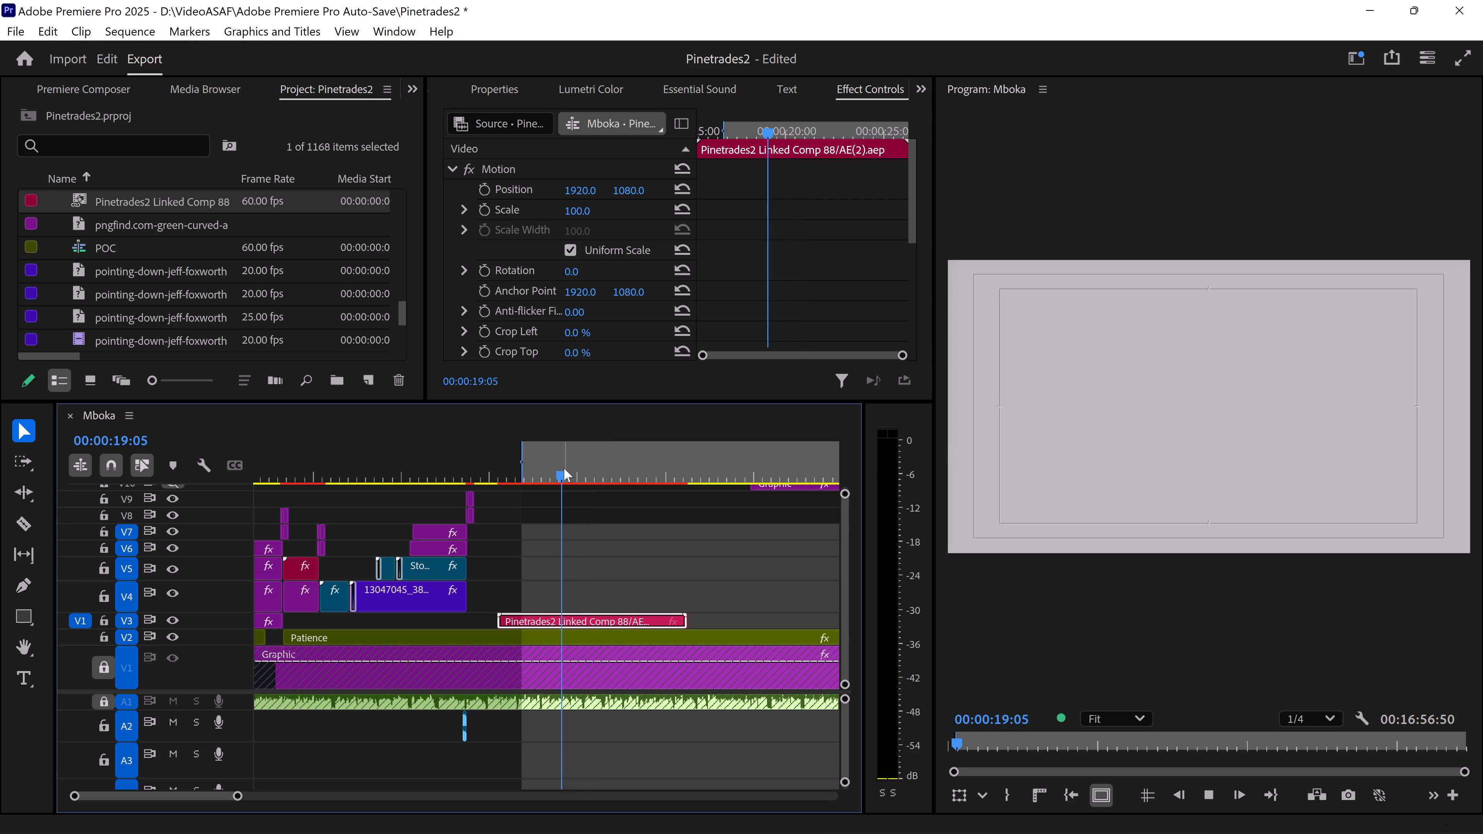
{"action": "left_click", "coordinate": [564, 468]}
{"action": "key", "text": "space"}
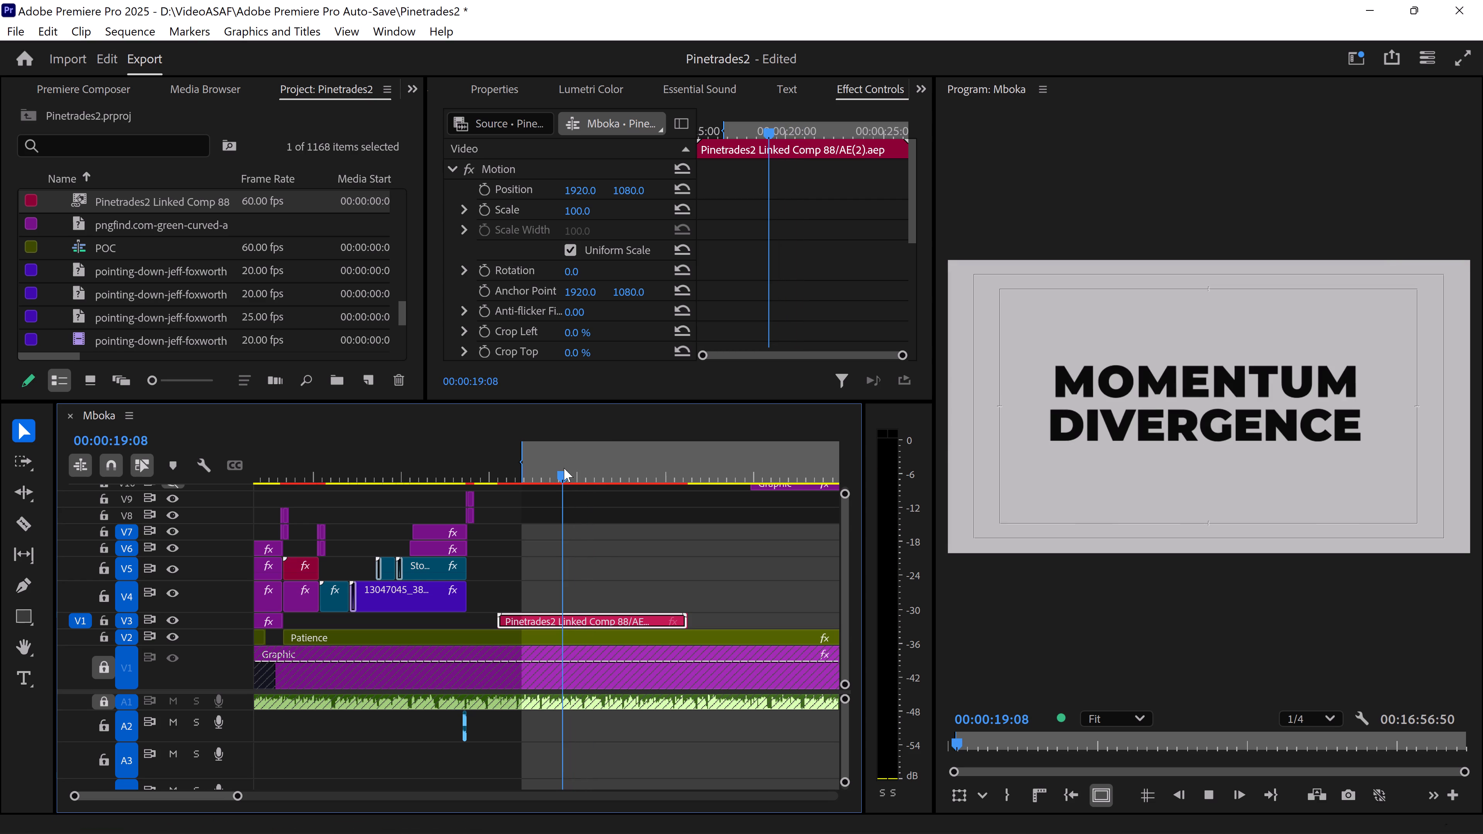
{"action": "left_click", "coordinate": [564, 468]}
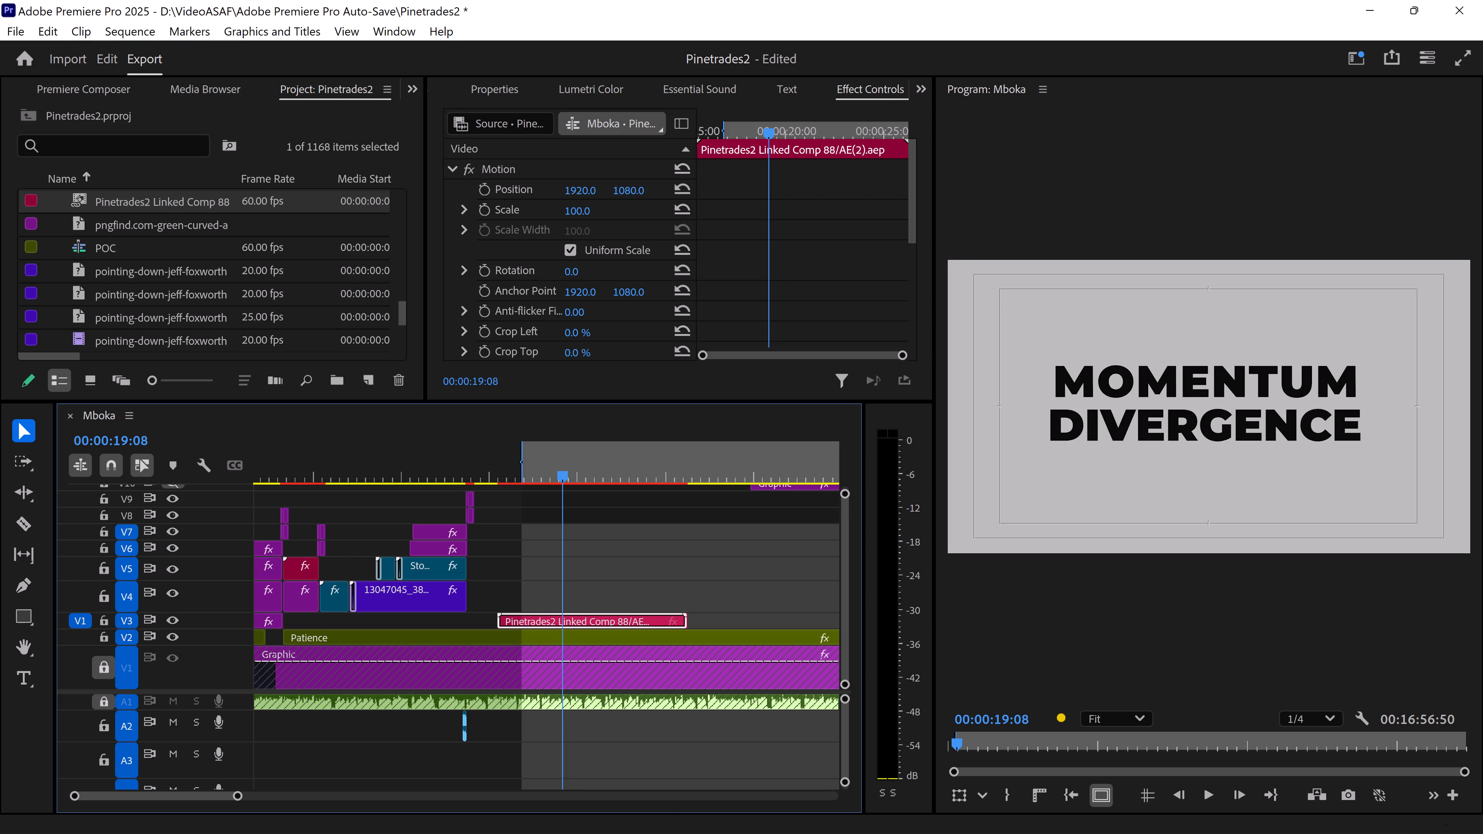
Switch to After Effects and trim the ends of Null 1, the question mark layer and MOMENTUM DIVERGENCE 2 to 0:00:04:03.
{"action": "left_click", "coordinate": [626, 822]}
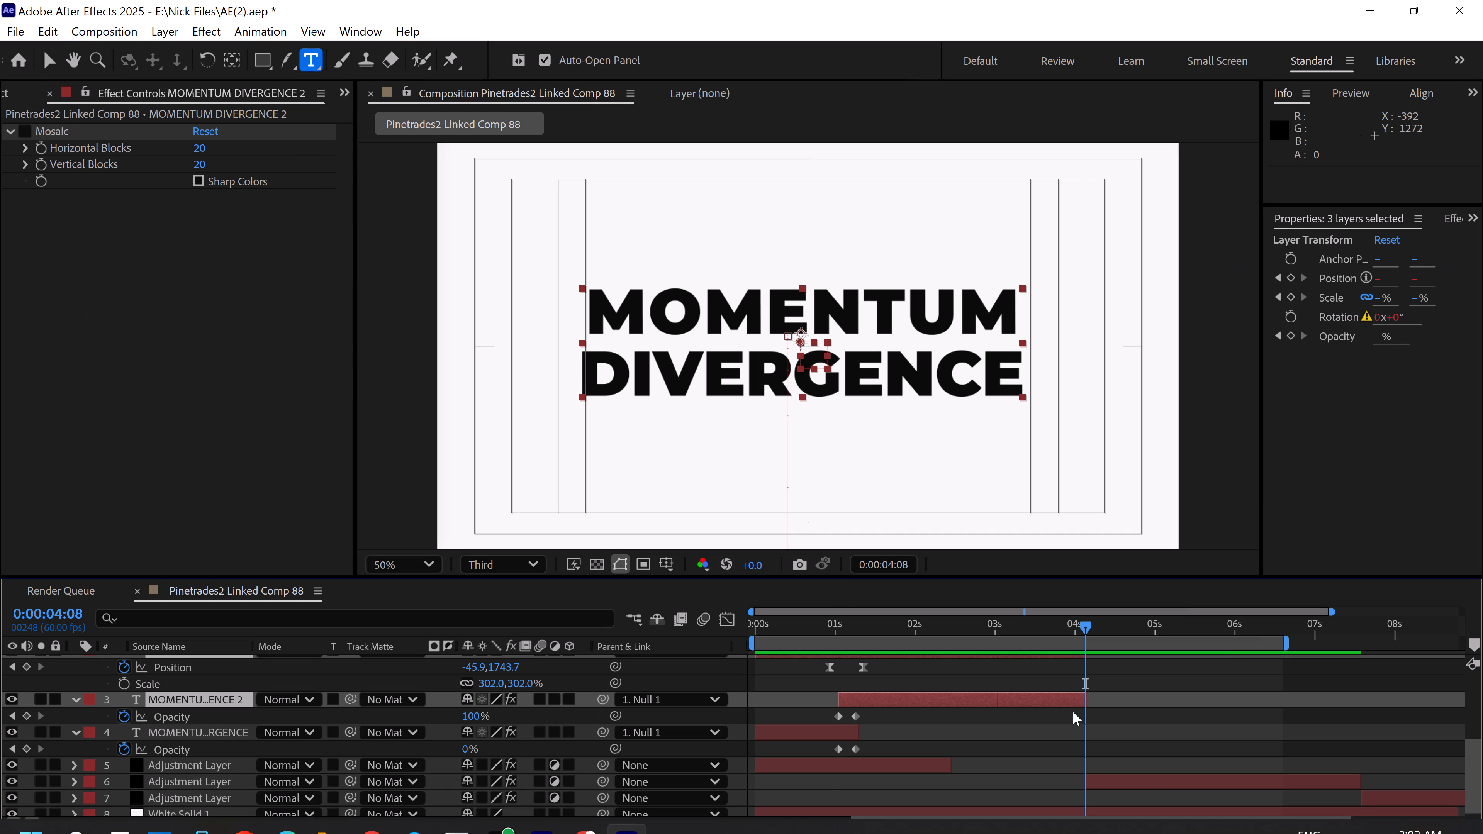
{"action": "left_click_drag", "start_coordinate": [780, 827], "coordinate": [890, 827]}
{"action": "left_click_drag", "start_coordinate": [1107, 621], "coordinate": [1064, 619]}
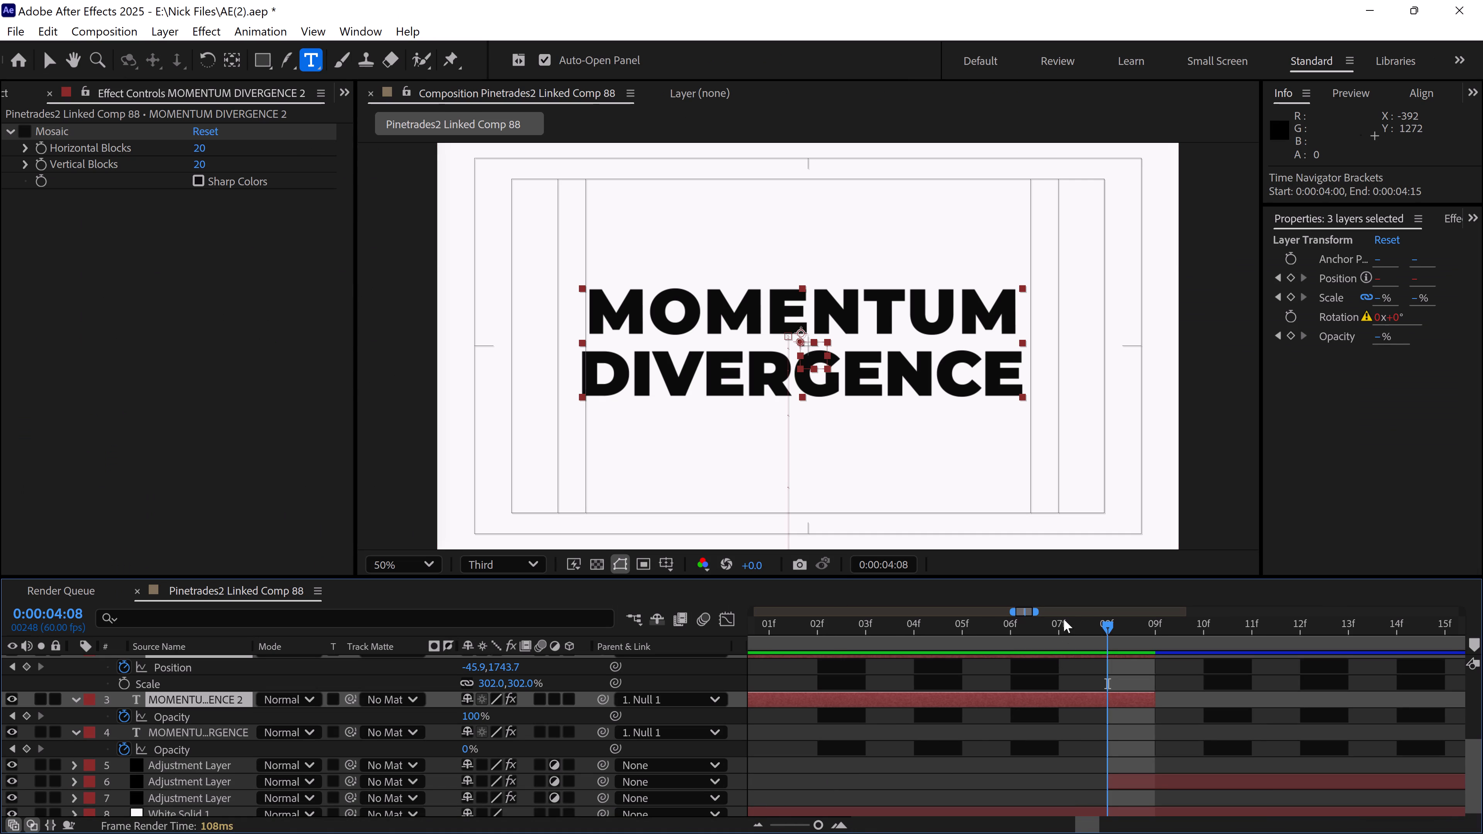
{"action": "left_click_drag", "start_coordinate": [1064, 619], "coordinate": [908, 648]}
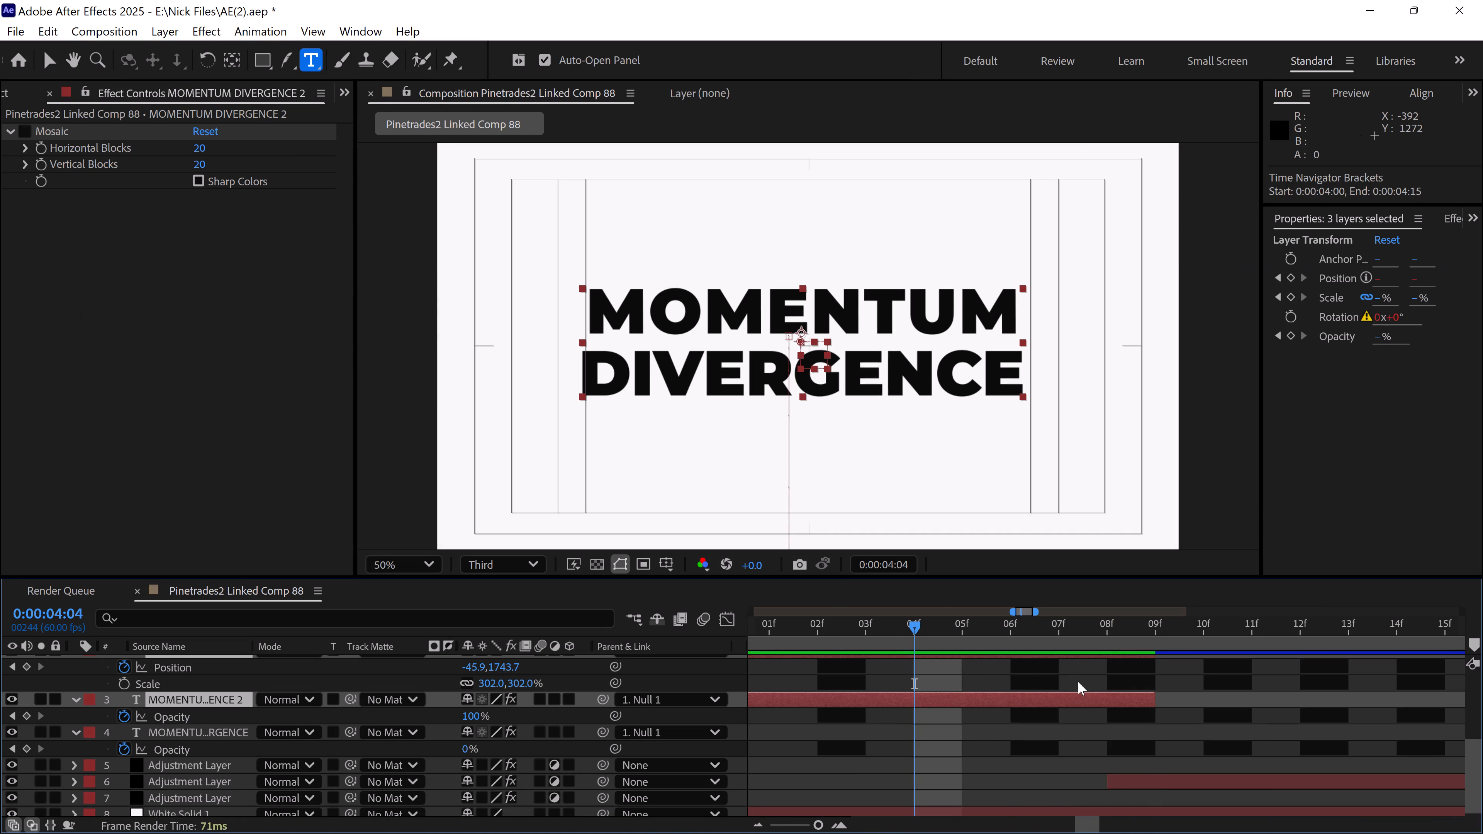
{"action": "left_click_drag", "start_coordinate": [1156, 703], "coordinate": [921, 712]}
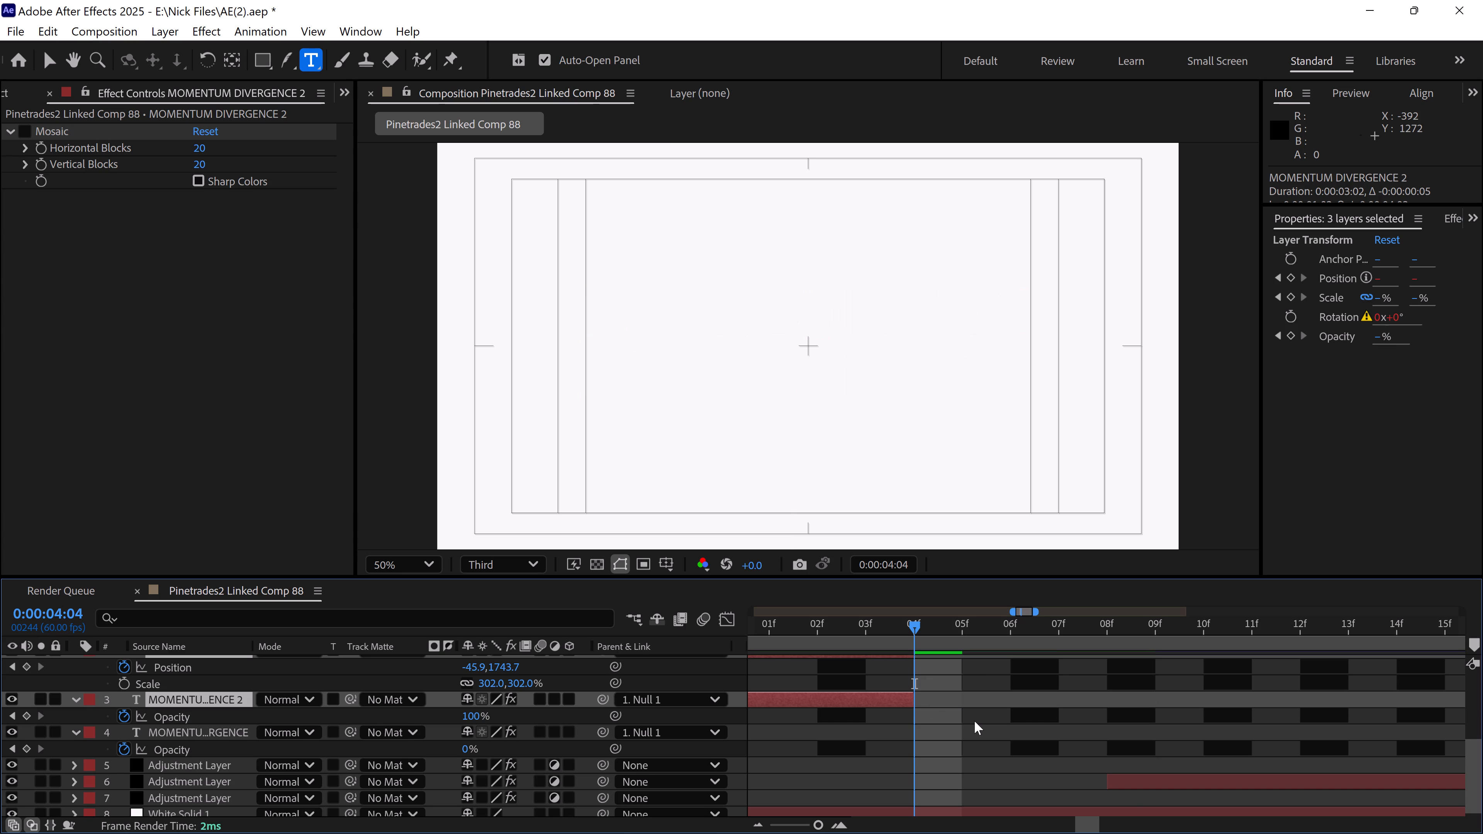
{"action": "scroll", "coordinate": [974, 721], "scroll_direction": "up", "scroll_amount": 2}
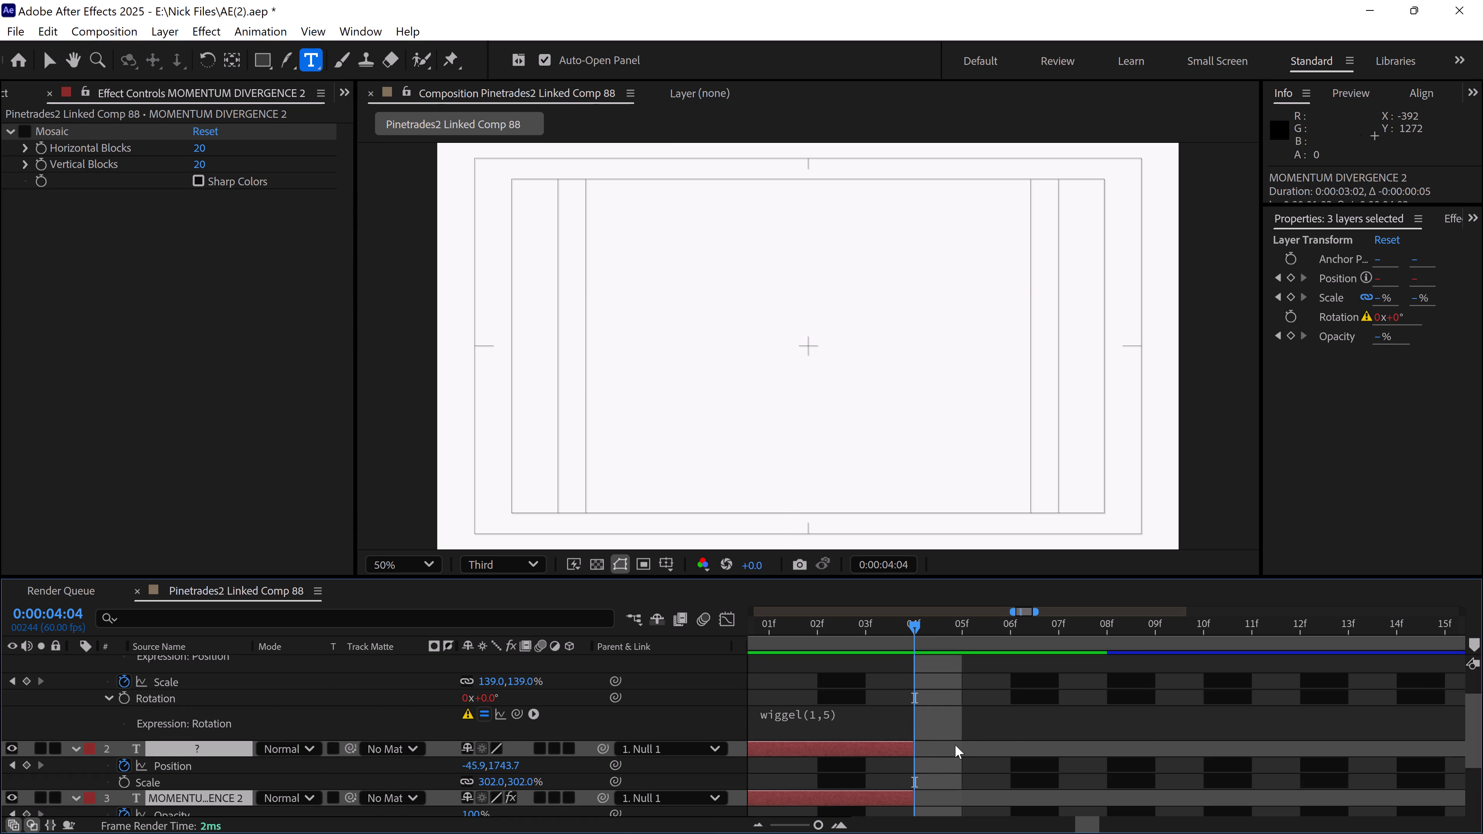
{"action": "scroll", "coordinate": [955, 745], "scroll_direction": "down", "scroll_amount": 4}
{"action": "scroll", "coordinate": [955, 745], "scroll_direction": "up", "scroll_amount": 9}
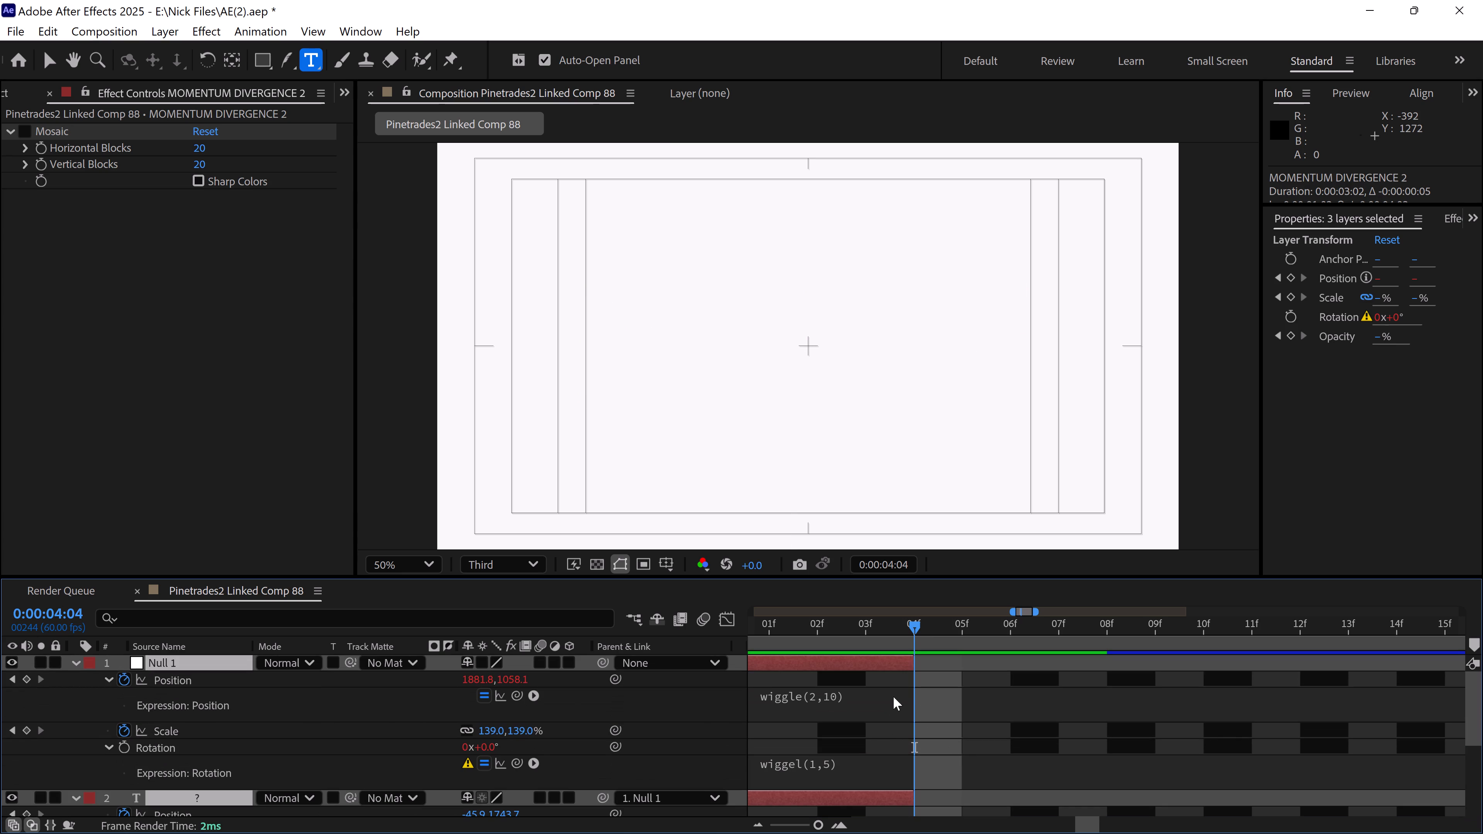
{"action": "left_click_drag", "start_coordinate": [914, 665], "coordinate": [827, 666]}
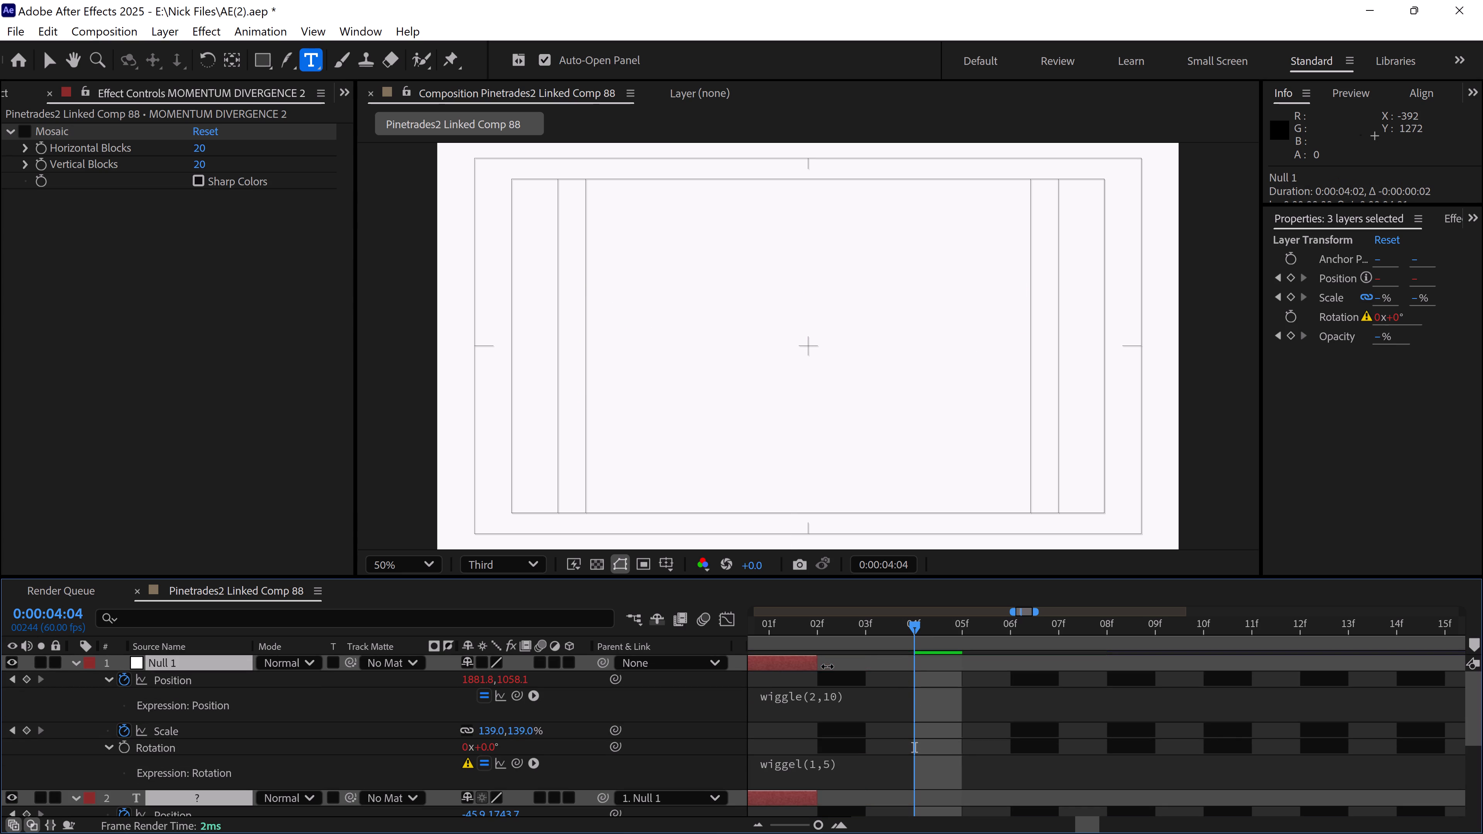
{"action": "left_click_drag", "start_coordinate": [827, 666], "coordinate": [853, 664]}
Trim the end of White Solid 1 to 0:00:04:03 and move the current time to 0:00:04:02.
{"action": "scroll", "coordinate": [929, 712], "scroll_direction": "down", "scroll_amount": 14}
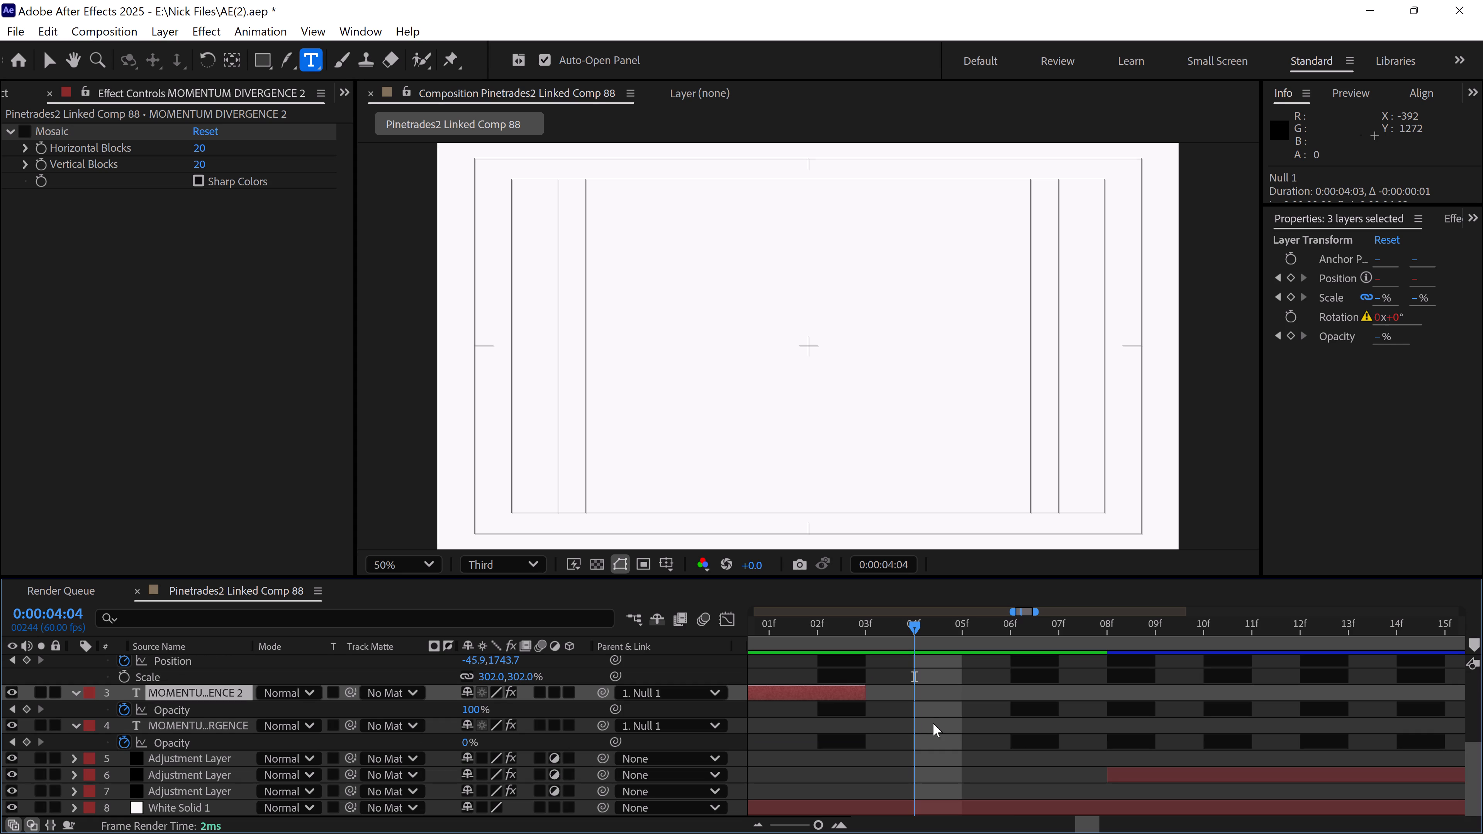
{"action": "scroll", "coordinate": [933, 723], "scroll_direction": "down", "scroll_amount": 4}
{"action": "left_click", "coordinate": [933, 801]}
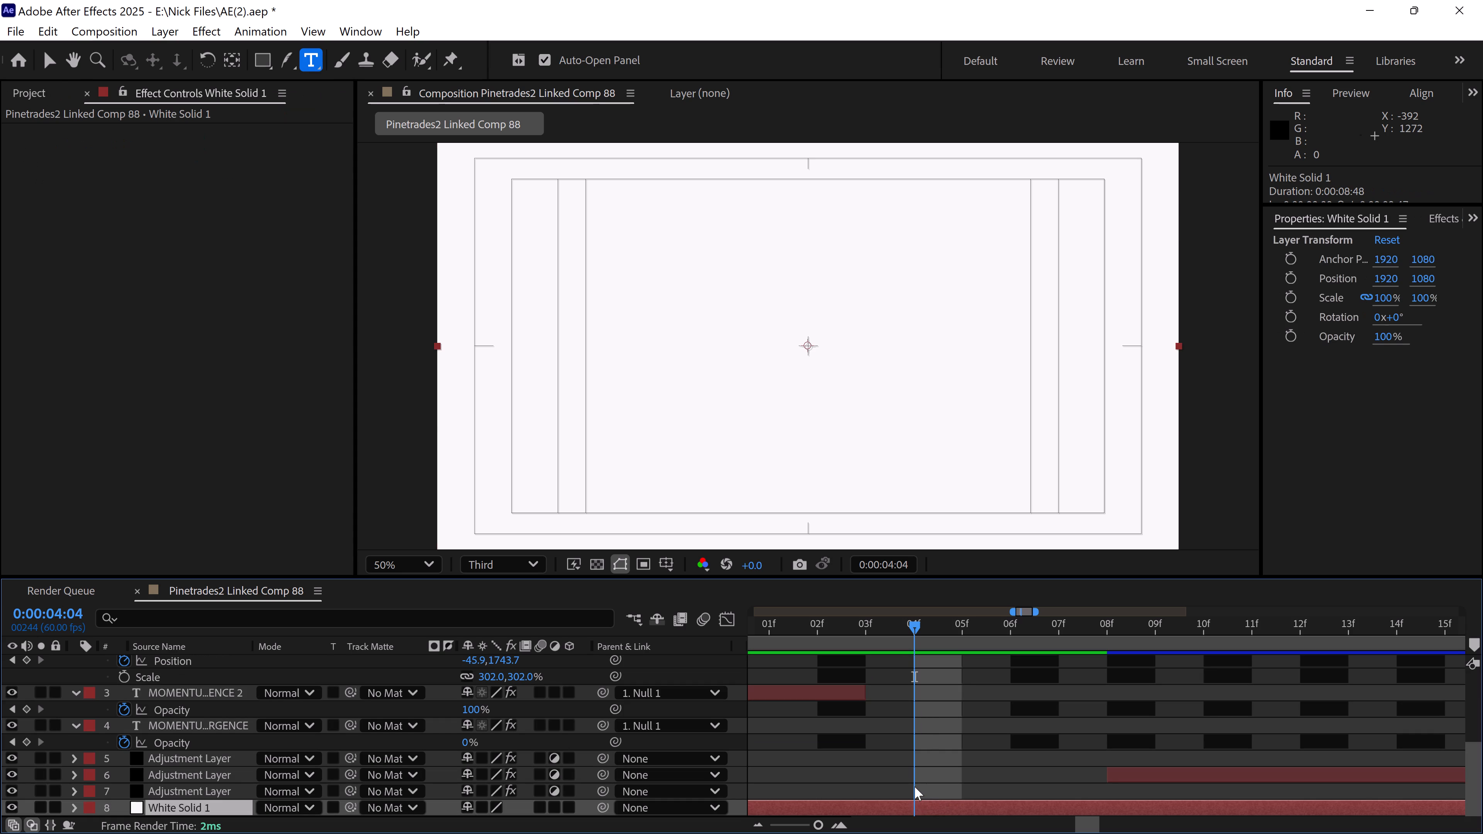
{"action": "left_click_drag", "start_coordinate": [916, 619], "coordinate": [874, 625]}
{"action": "key", "text": "alt+bracketright"}
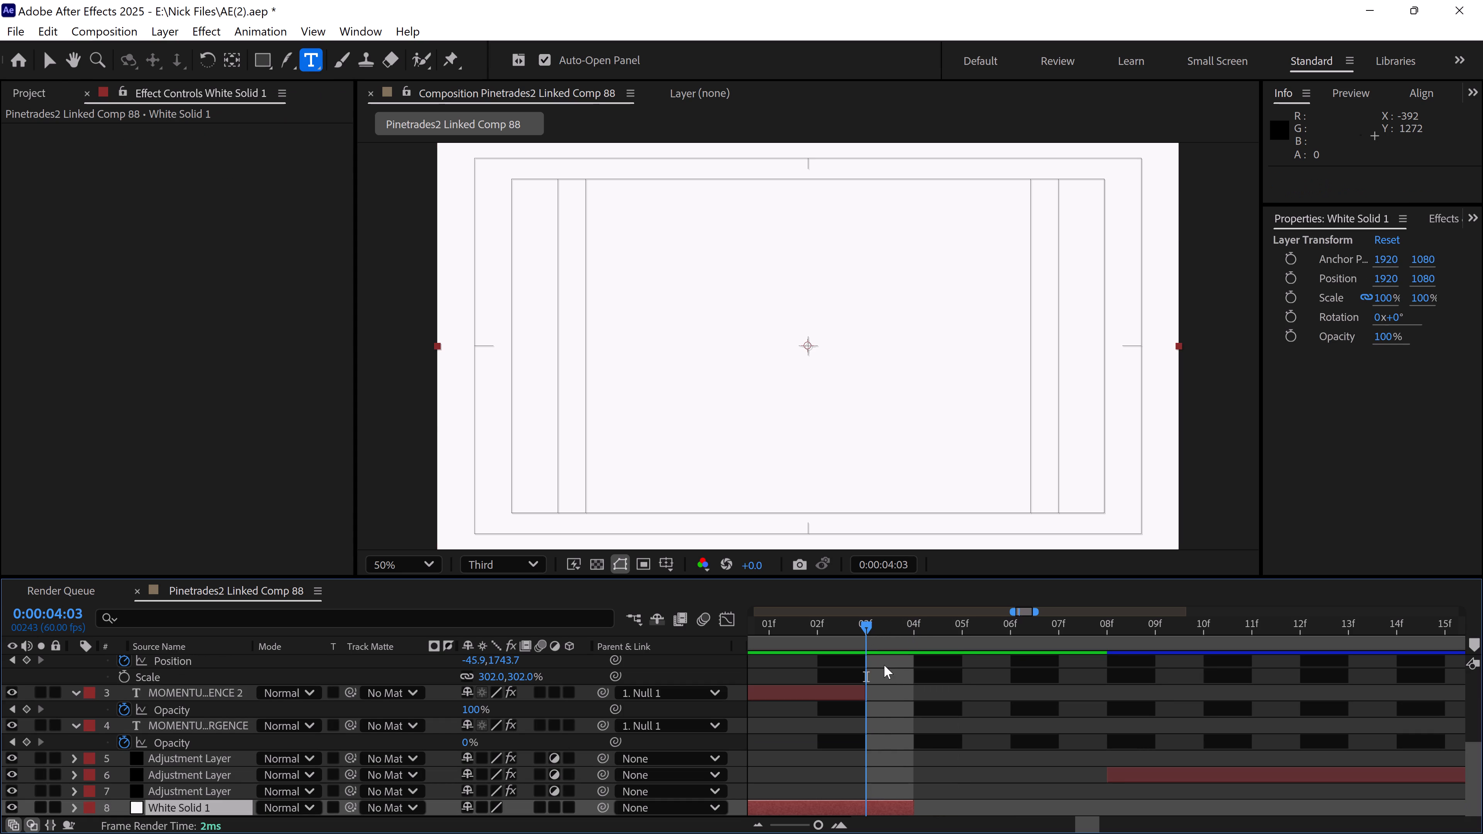
{"action": "left_click_drag", "start_coordinate": [909, 804], "coordinate": [891, 804]}
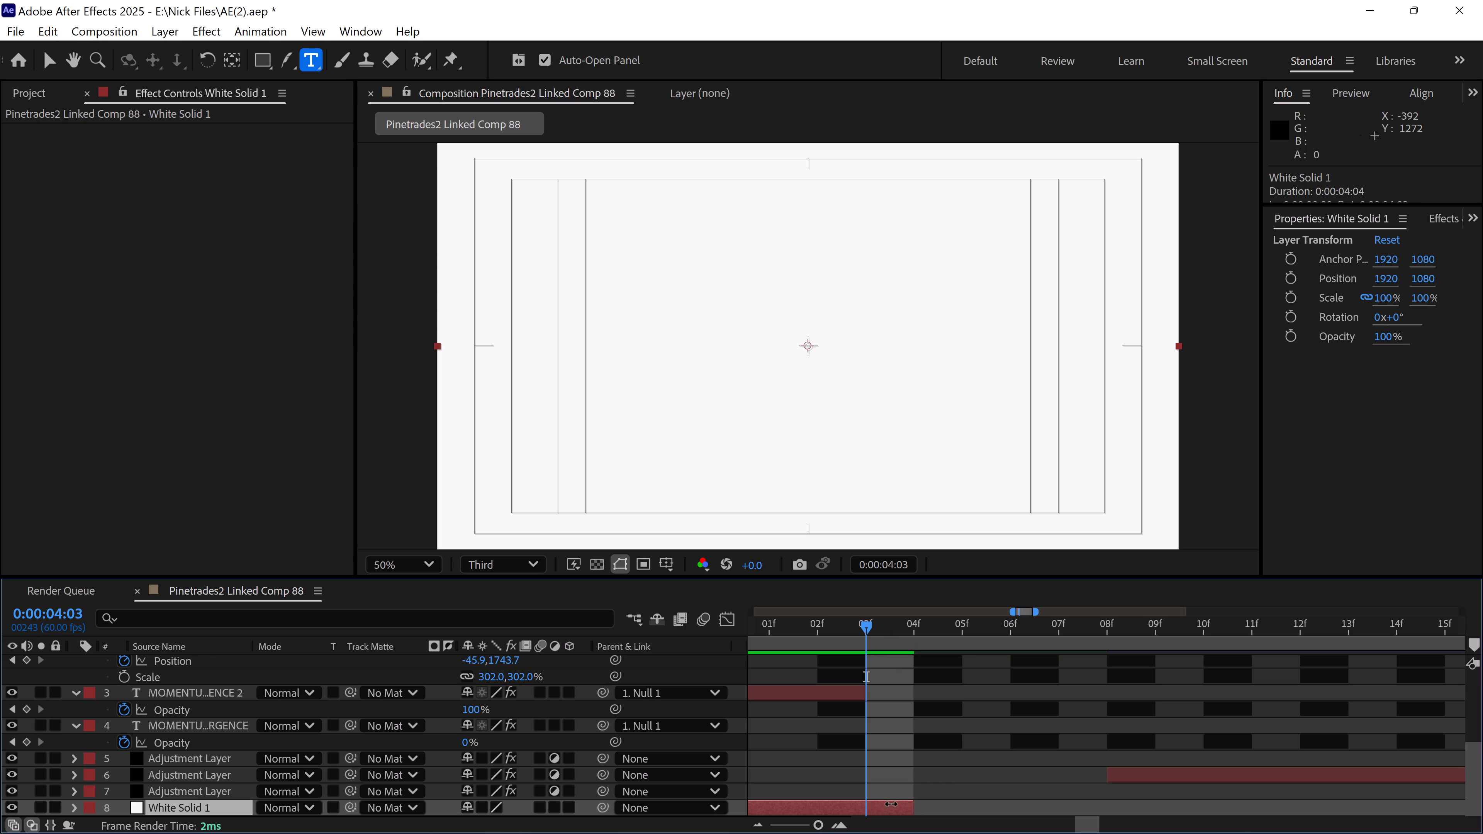
{"action": "left_click_drag", "start_coordinate": [891, 804], "coordinate": [865, 804]}
{"action": "left_click_drag", "start_coordinate": [862, 619], "coordinate": [779, 630]}
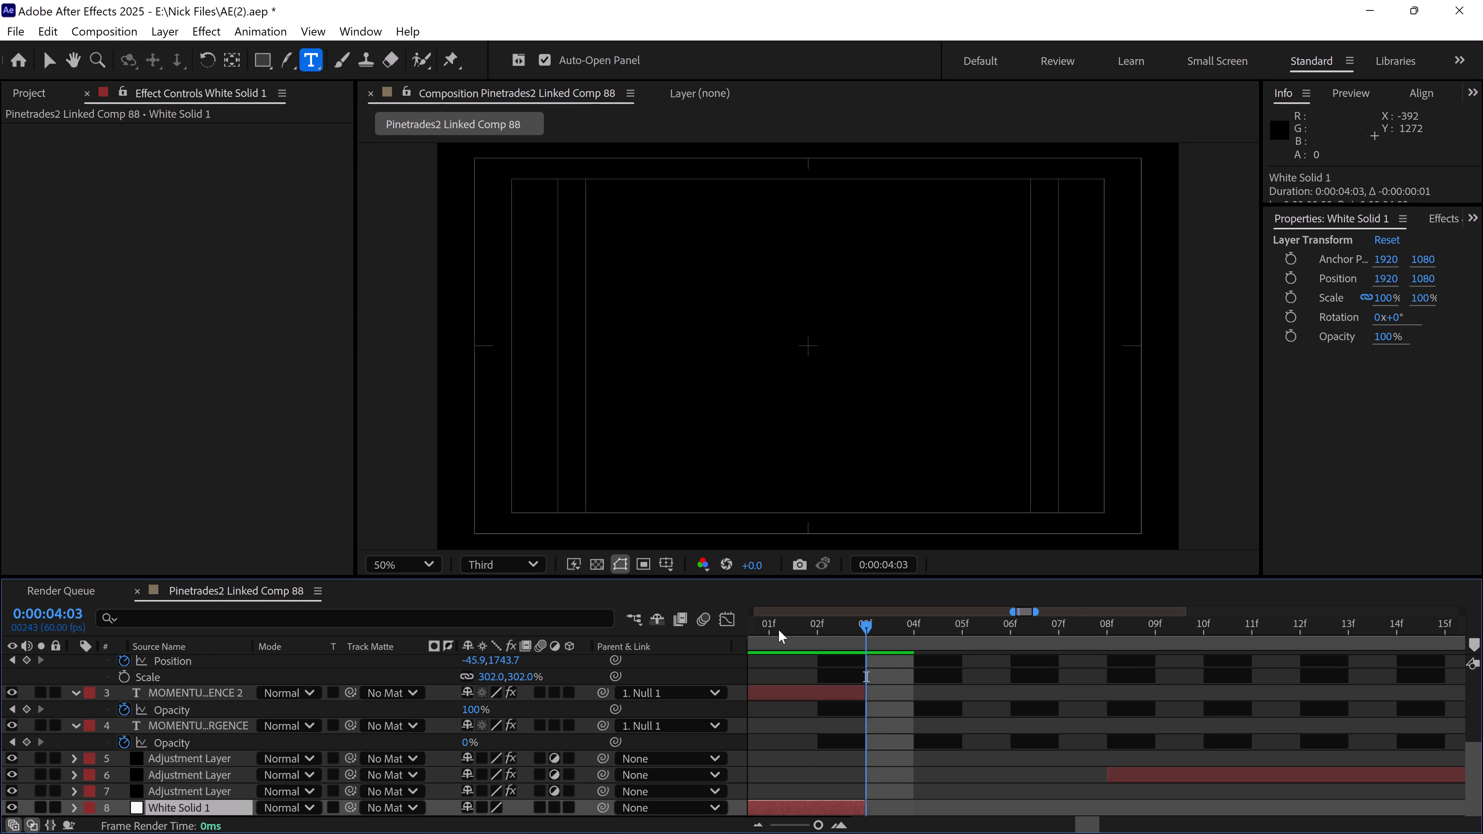
{"action": "left_click_drag", "start_coordinate": [779, 630], "coordinate": [840, 649]}
{"action": "left_click_drag", "start_coordinate": [819, 828], "coordinate": [726, 828]}
{"action": "left_click_drag", "start_coordinate": [1013, 622], "coordinate": [1022, 621]}
{"action": "left_click_drag", "start_coordinate": [1020, 625], "coordinate": [1009, 625], "text": "shift"}
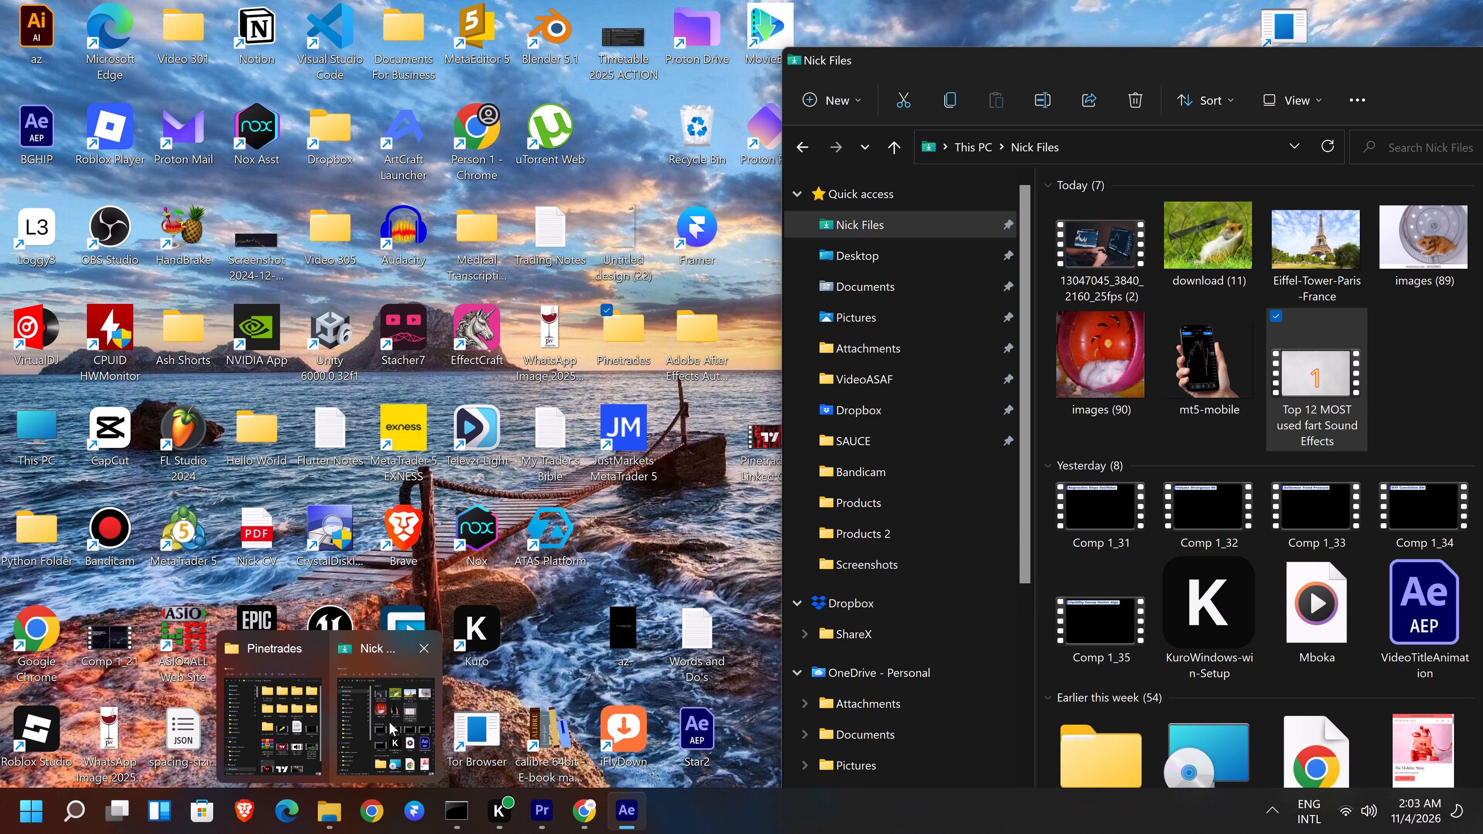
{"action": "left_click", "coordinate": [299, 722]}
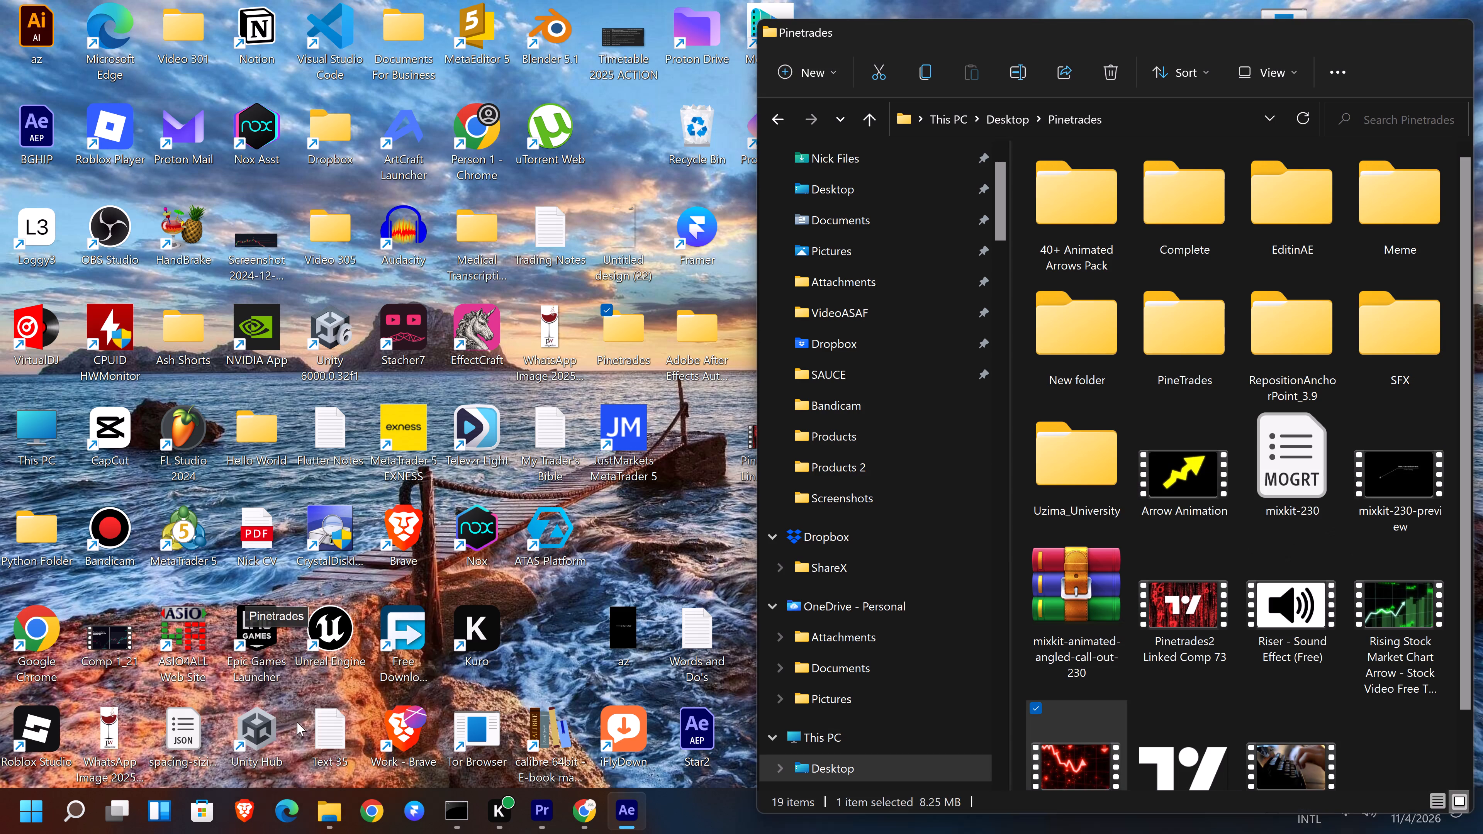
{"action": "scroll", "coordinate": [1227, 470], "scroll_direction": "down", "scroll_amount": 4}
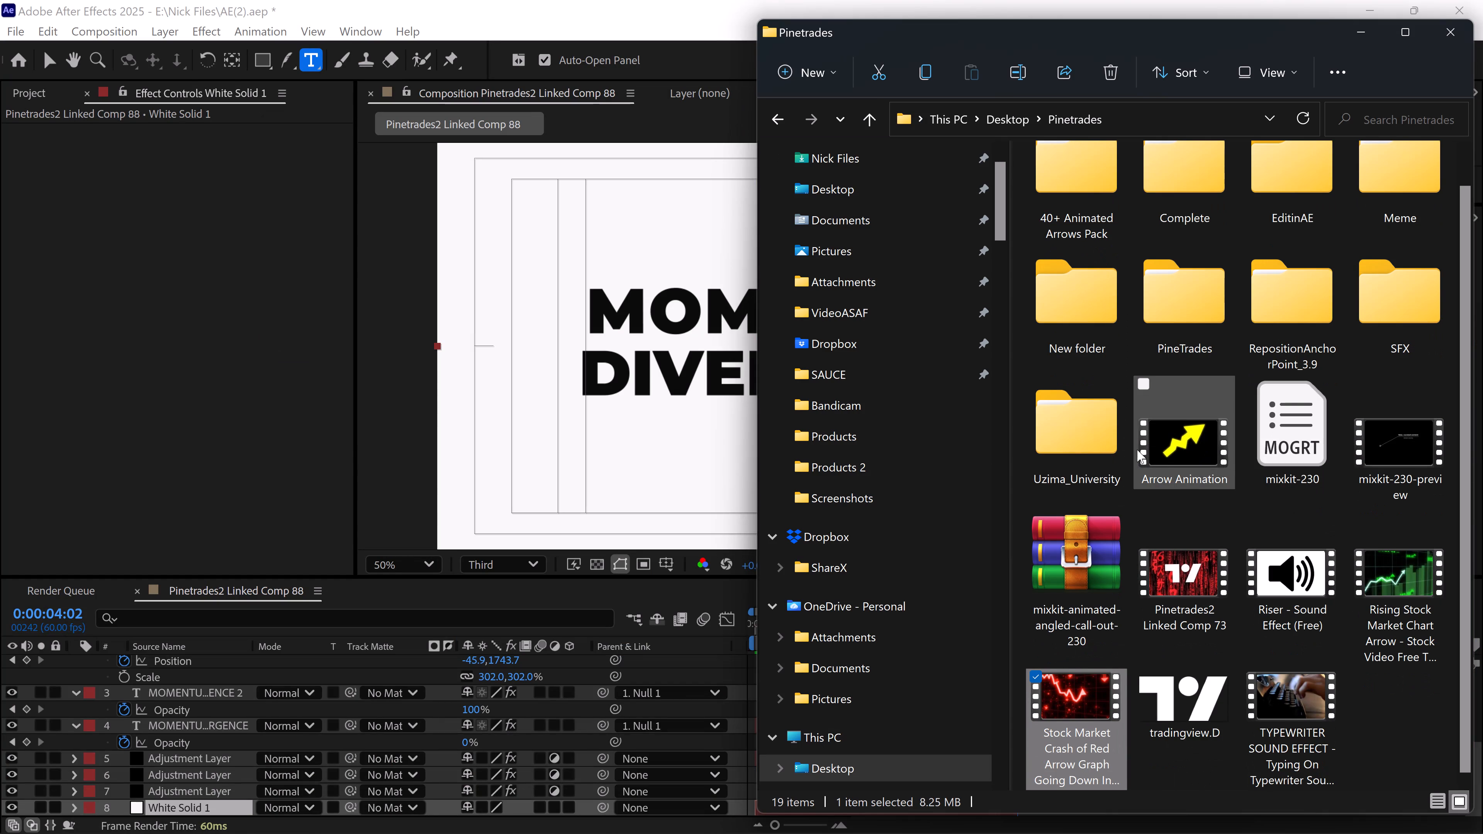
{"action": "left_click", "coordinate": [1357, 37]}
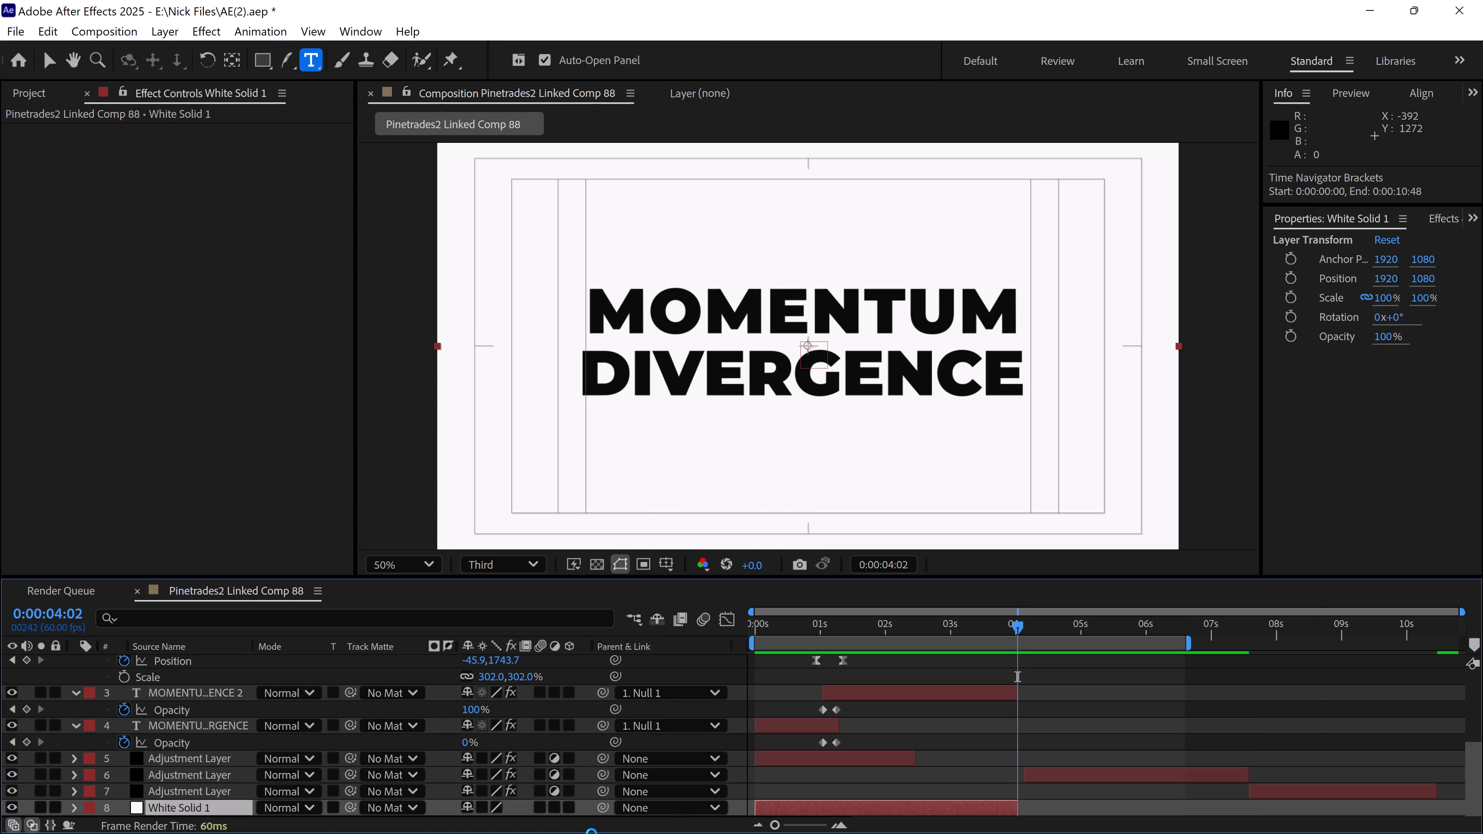
Find the clip 7579954-uhd_4096_2160_25fps (2) in the Nick Files folder and add it to the Pinetrades2 Linked Comp 88 composition.
{"action": "left_click", "coordinate": [394, 726]}
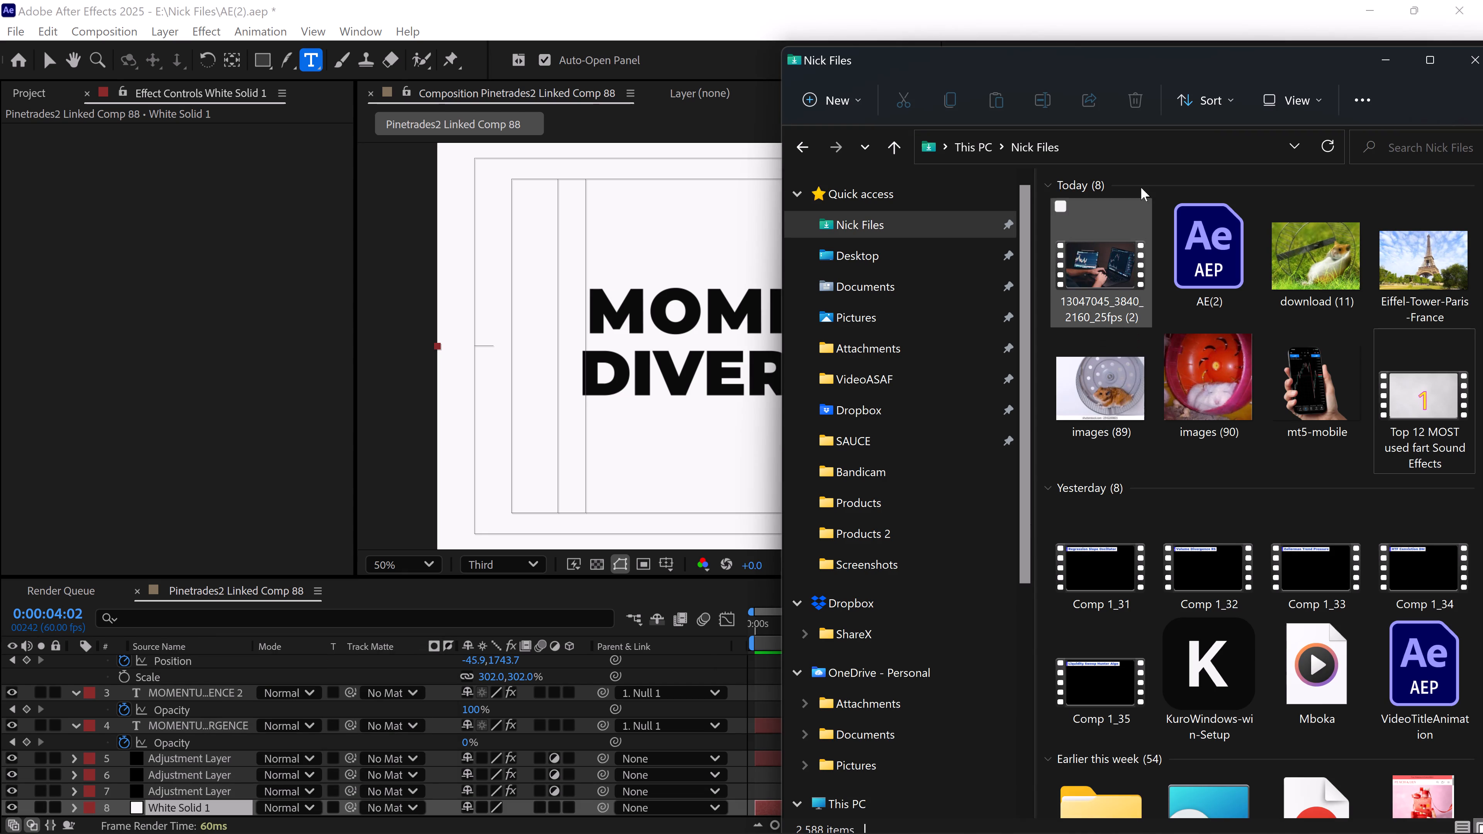
{"action": "left_click_drag", "start_coordinate": [1180, 63], "coordinate": [431, 147]}
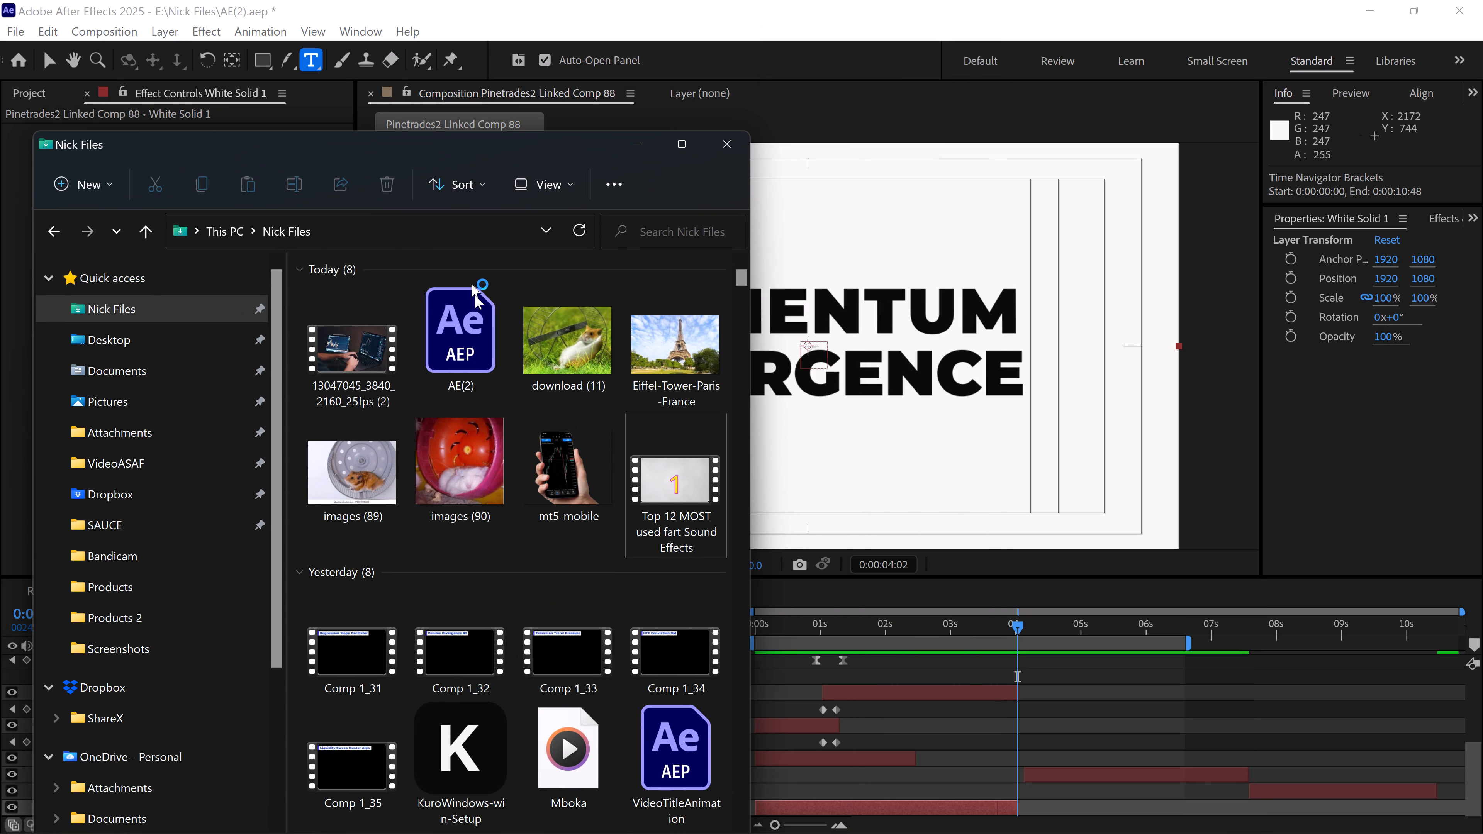
{"action": "scroll", "coordinate": [502, 527], "scroll_direction": "down", "scroll_amount": 12}
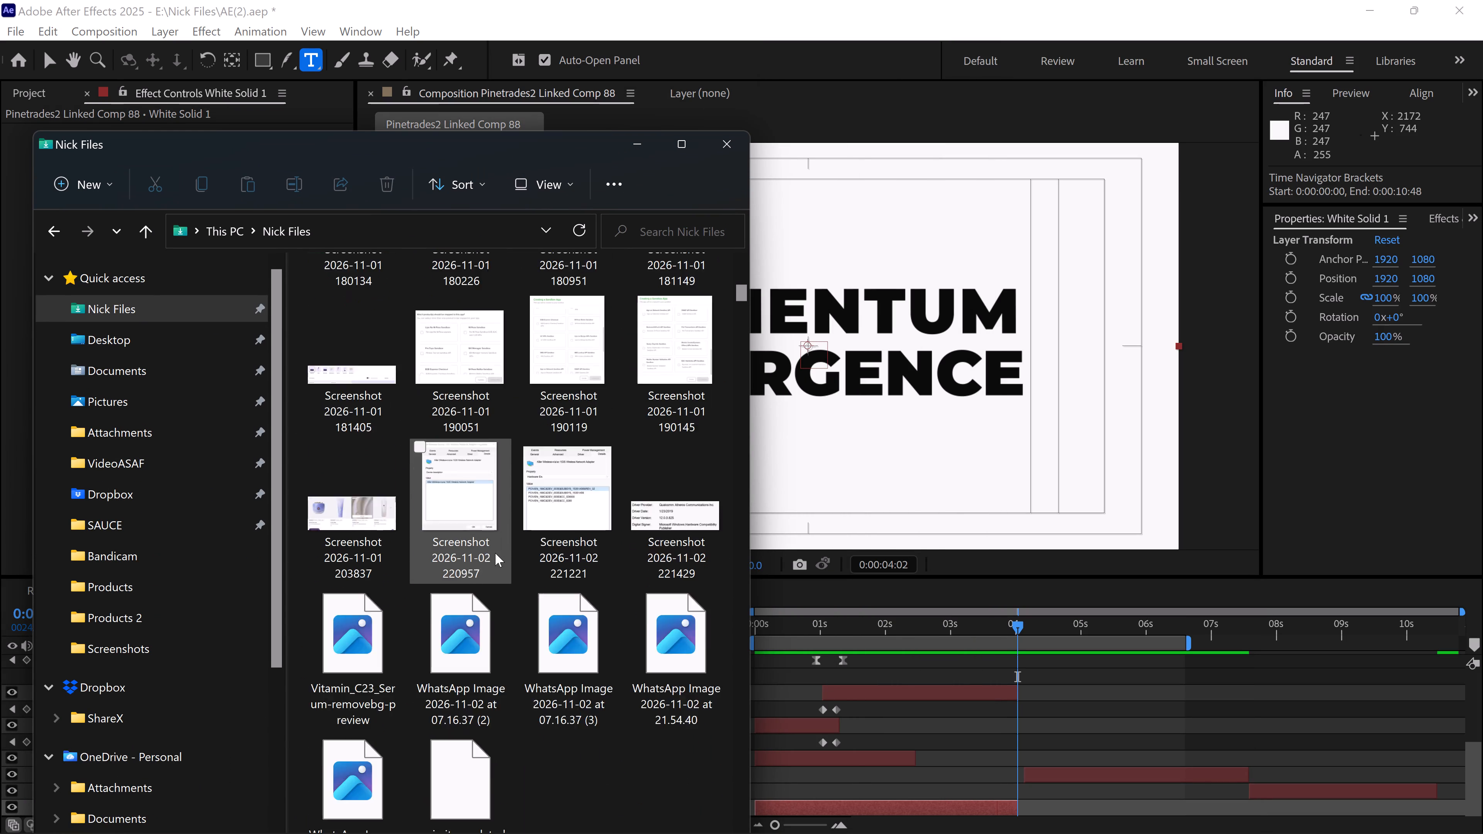
{"action": "scroll", "coordinate": [495, 553], "scroll_direction": "down", "scroll_amount": 20}
{"action": "scroll", "coordinate": [495, 553], "scroll_direction": "down", "scroll_amount": 11}
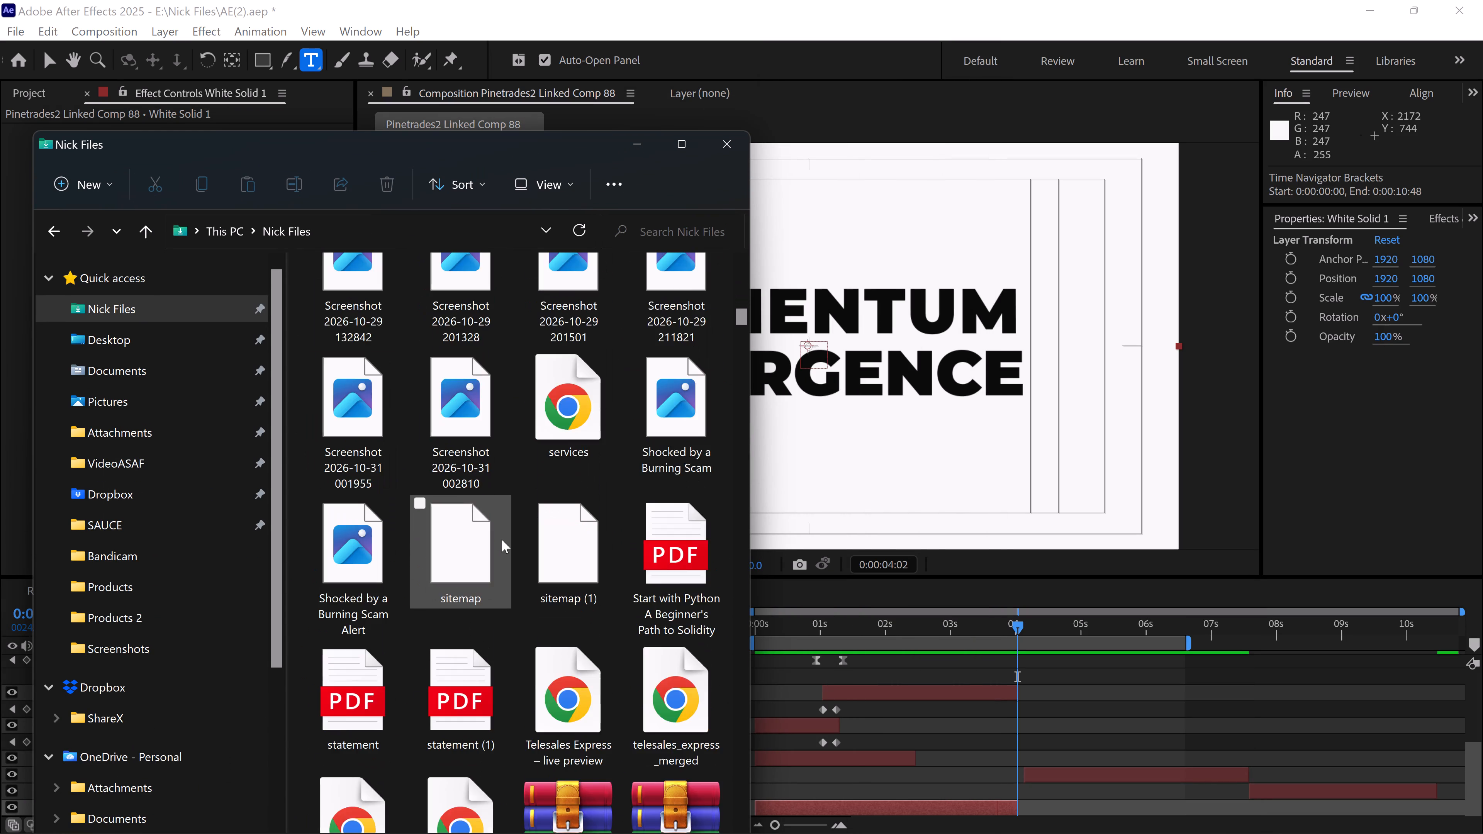
{"action": "scroll", "coordinate": [502, 539], "scroll_direction": "down", "scroll_amount": 16}
{"action": "scroll", "coordinate": [509, 536], "scroll_direction": "up", "scroll_amount": 6}
{"action": "scroll", "coordinate": [512, 533], "scroll_direction": "down", "scroll_amount": 3}
{"action": "scroll", "coordinate": [513, 529], "scroll_direction": "up", "scroll_amount": 2}
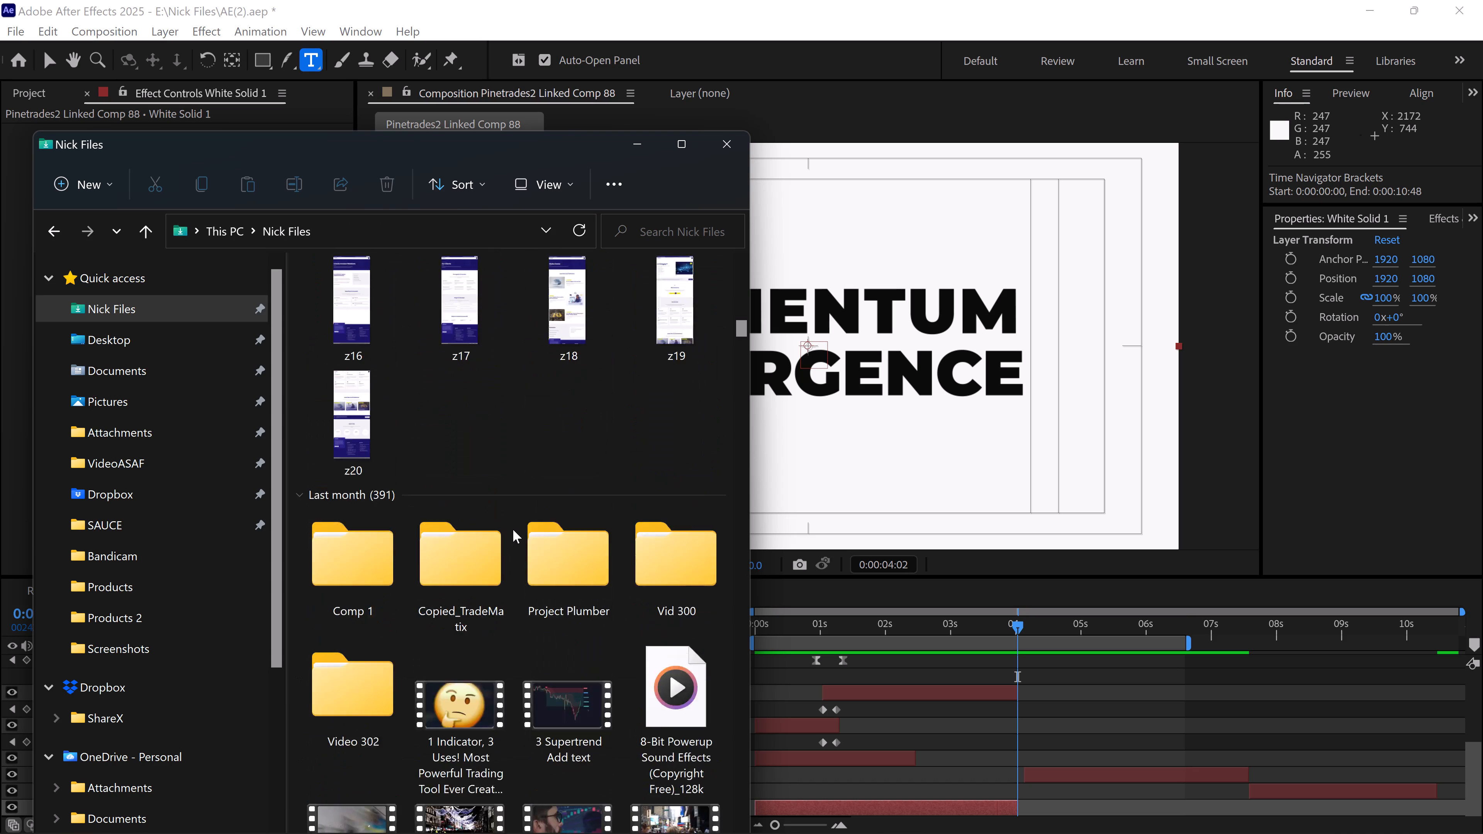
{"action": "scroll", "coordinate": [513, 529], "scroll_direction": "up", "scroll_amount": 1}
{"action": "scroll", "coordinate": [513, 529], "scroll_direction": "down", "scroll_amount": 2}
{"action": "scroll", "coordinate": [523, 522], "scroll_direction": "up", "scroll_amount": 1}
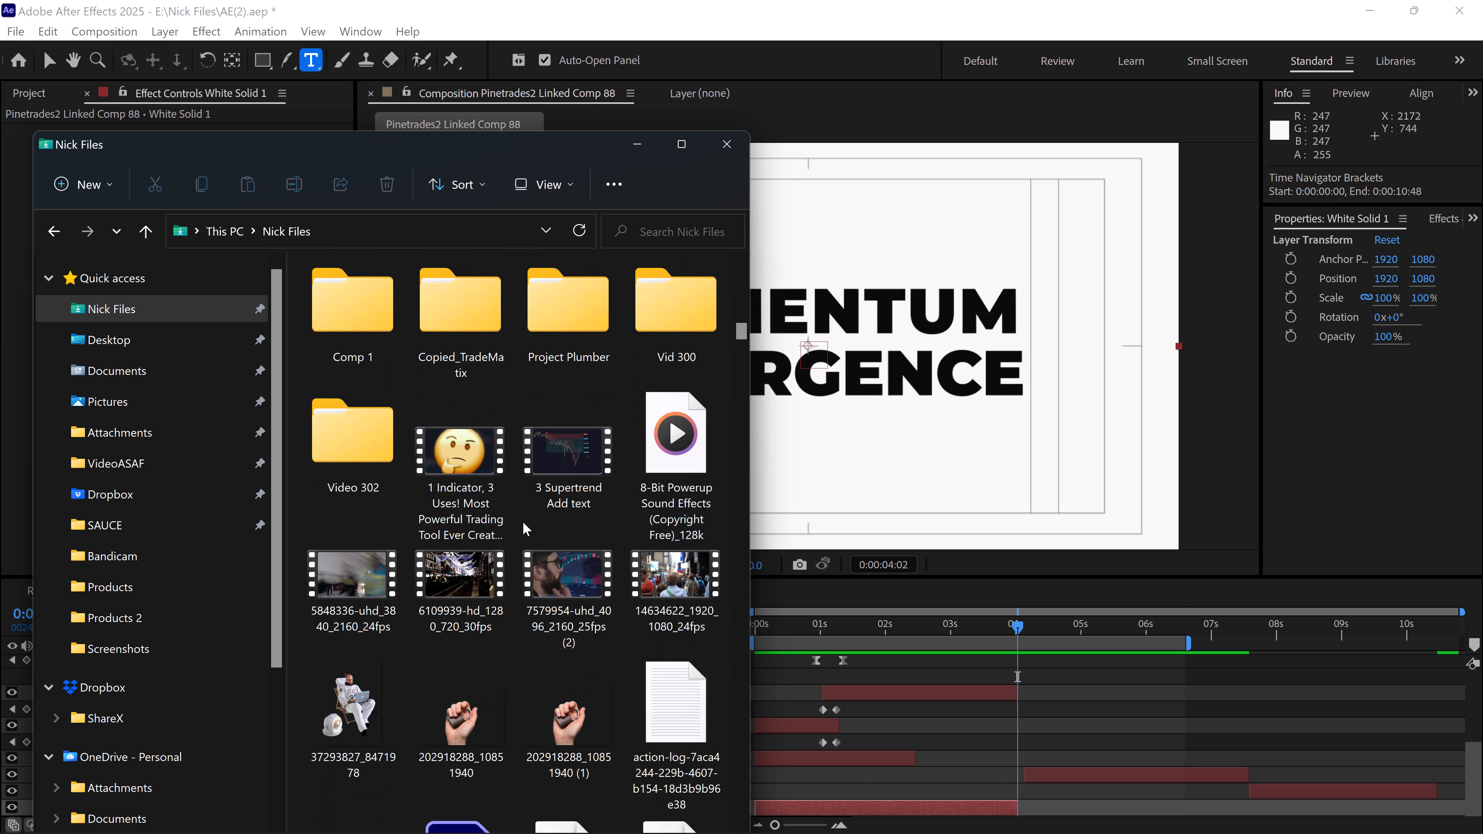
{"action": "left_click_drag", "start_coordinate": [565, 572], "coordinate": [1045, 690]}
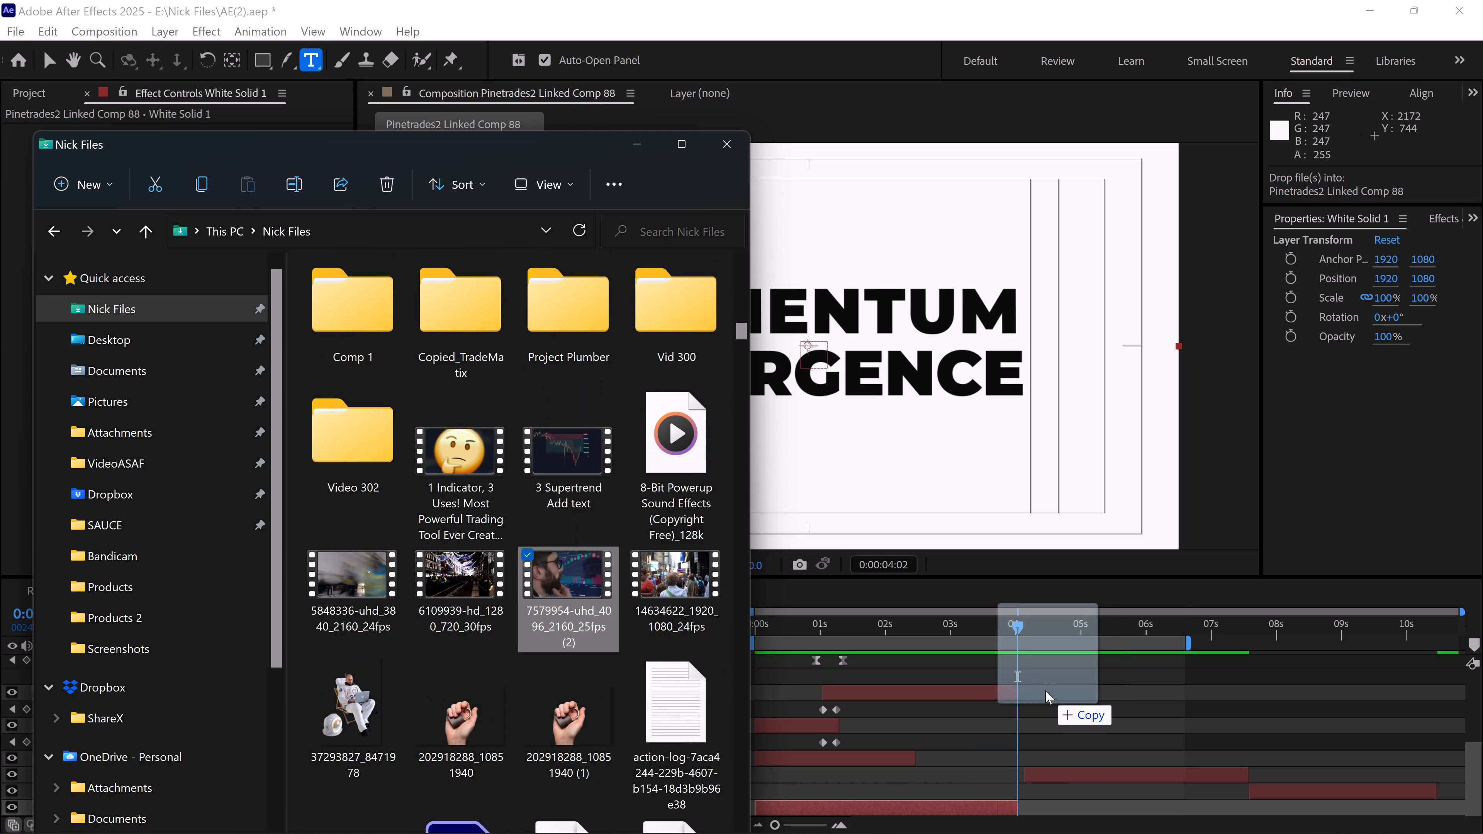
{"action": "left_click_drag", "start_coordinate": [1045, 690], "coordinate": [1034, 687]}
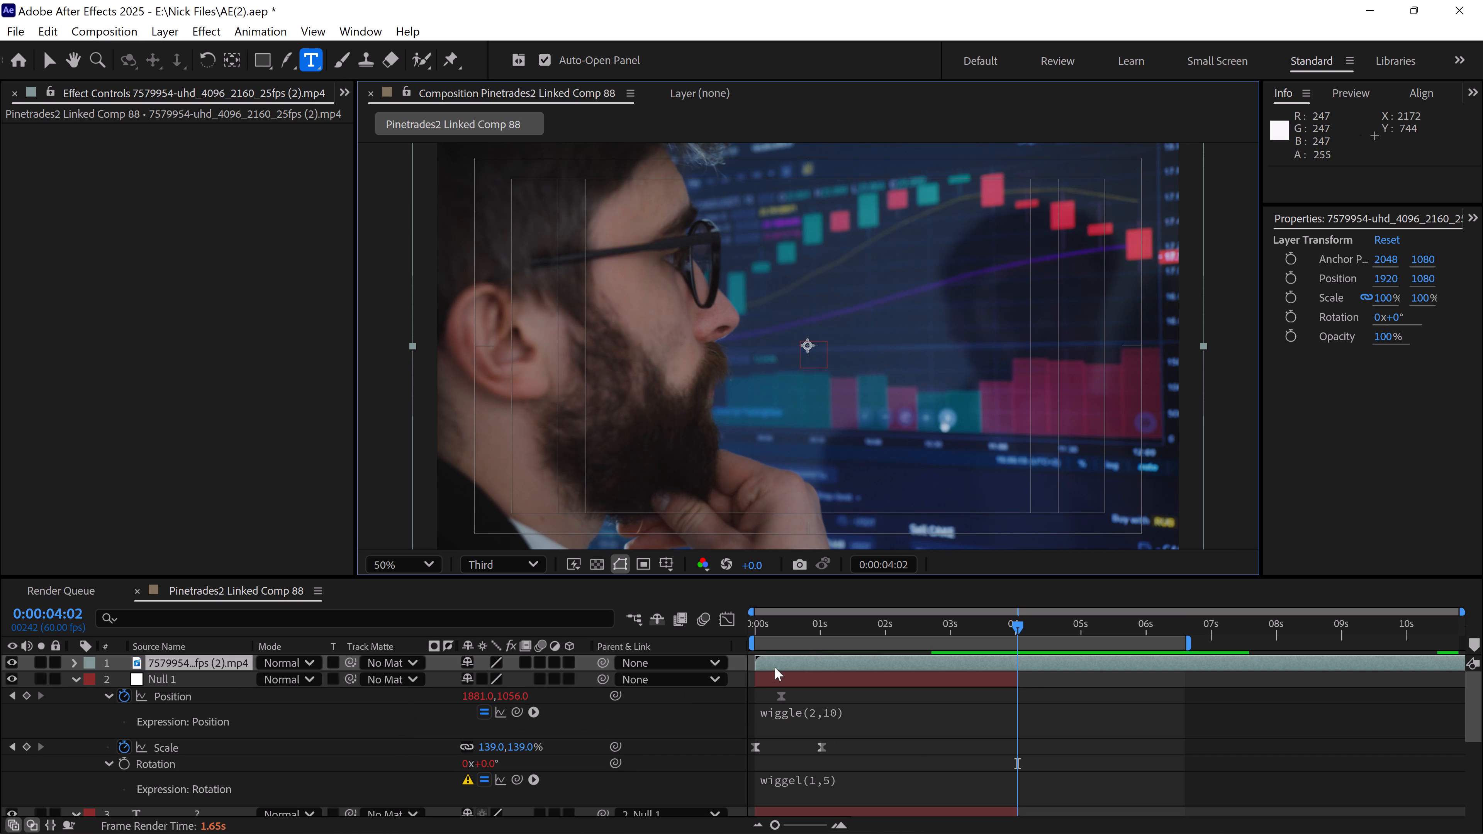
Move the 7579954 footage layer to start at 0:00:04:02 and set its scale to 97%.
{"action": "left_click_drag", "start_coordinate": [775, 667], "coordinate": [1089, 668]}
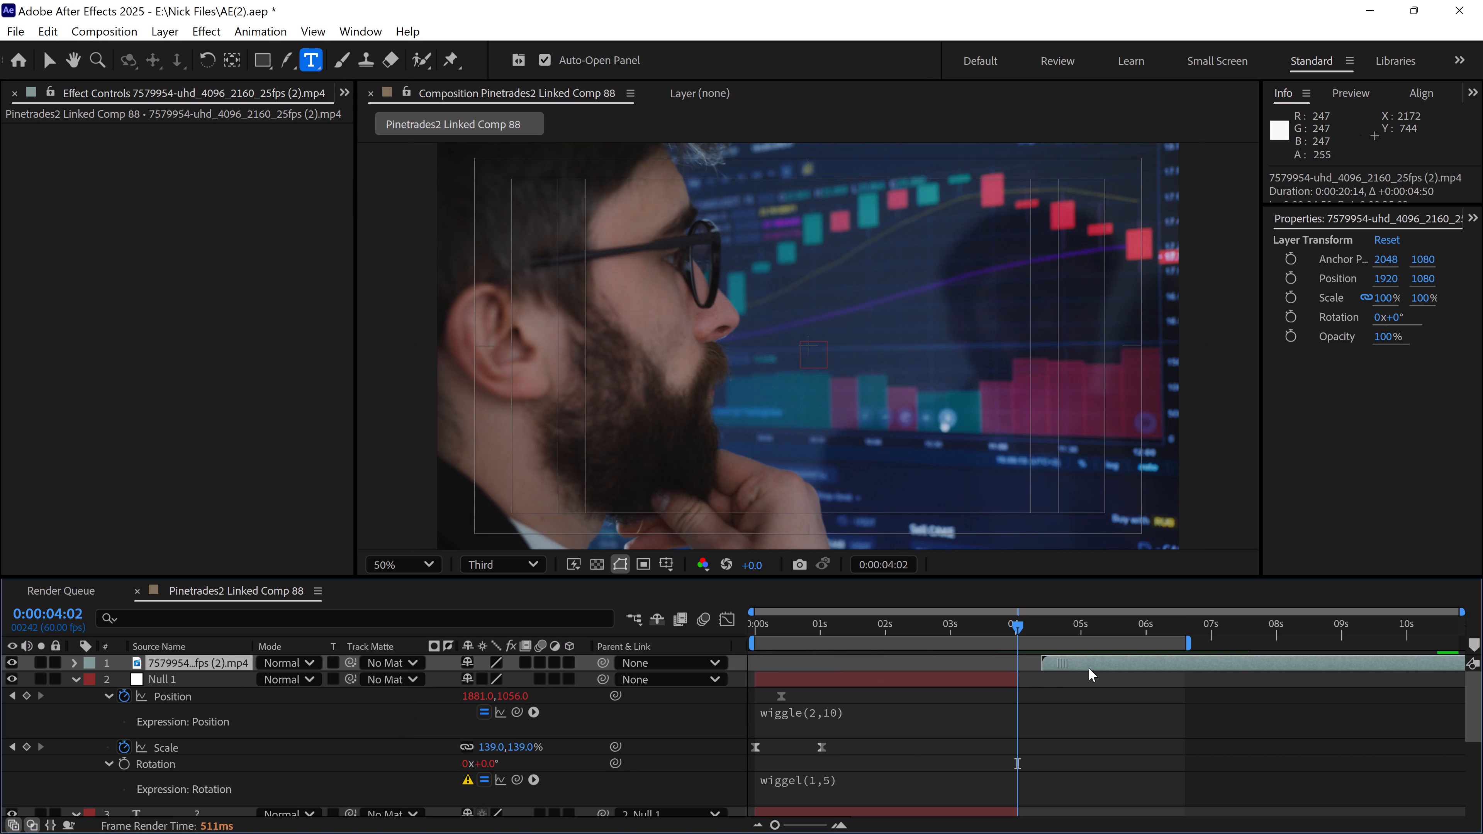
{"action": "left_click_drag", "start_coordinate": [1089, 668], "coordinate": [1036, 668]}
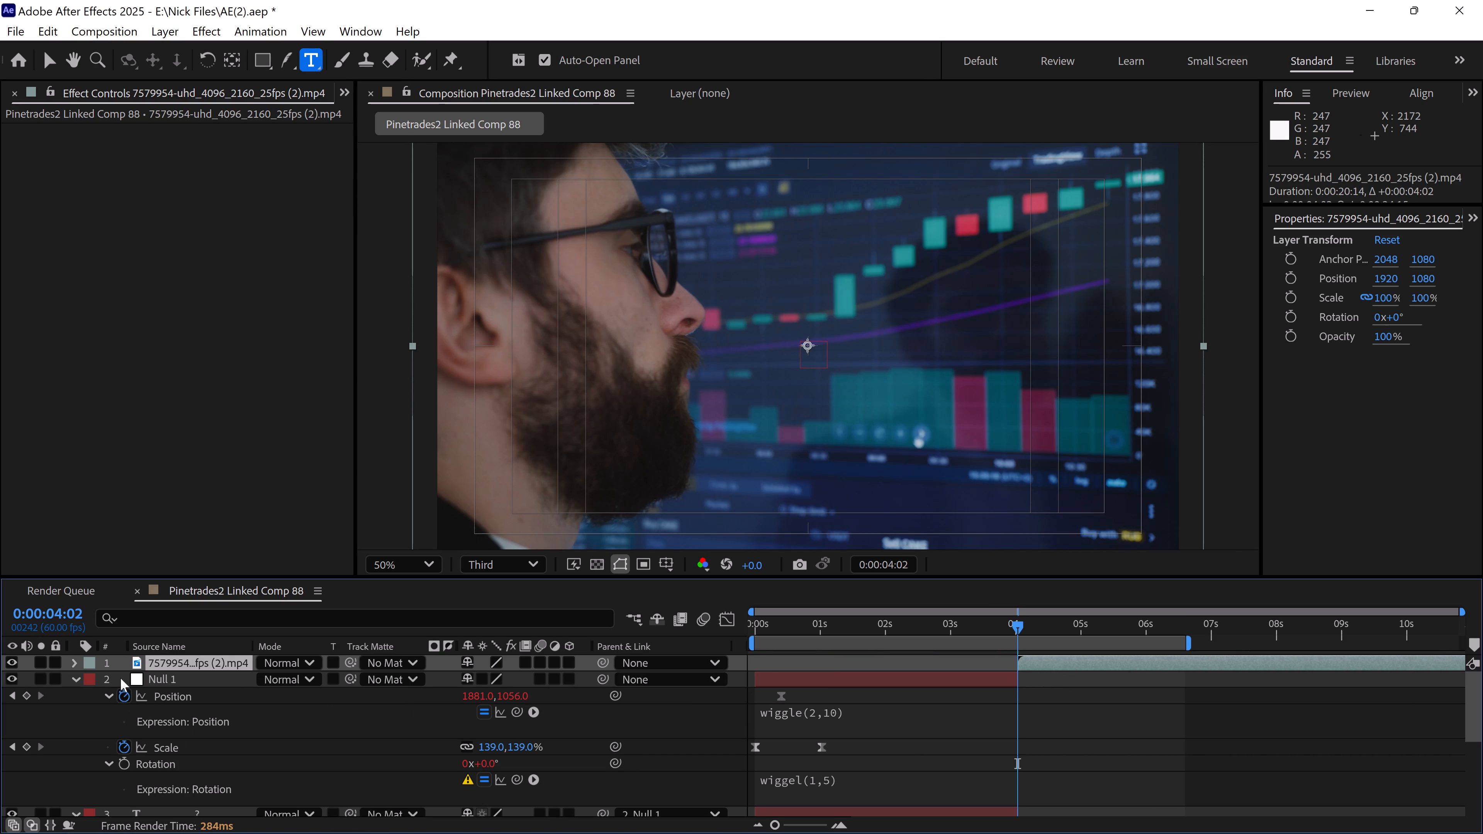
{"action": "type", "text": "sP"}
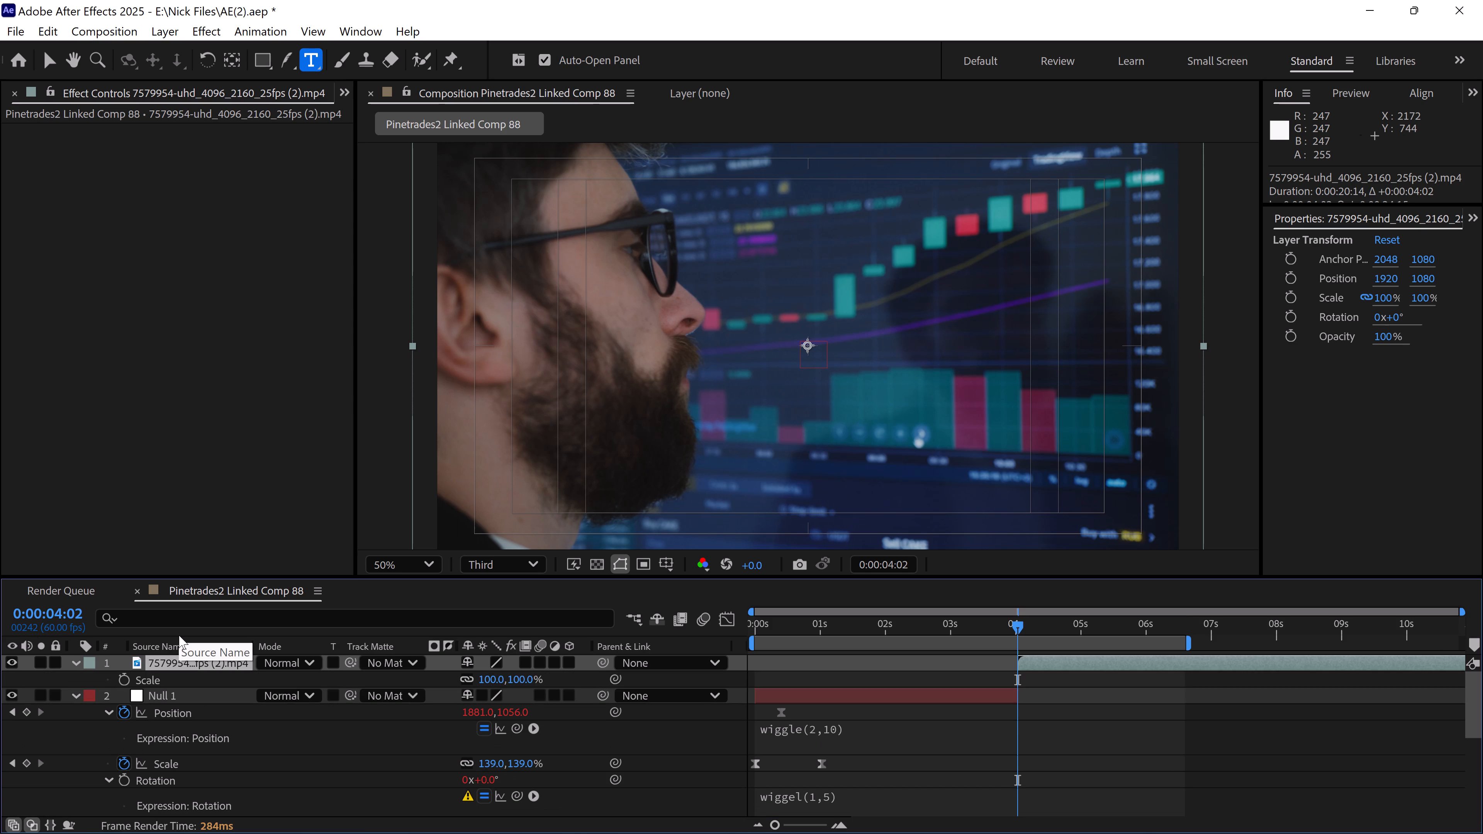
{"action": "left_click", "coordinate": [491, 697]}
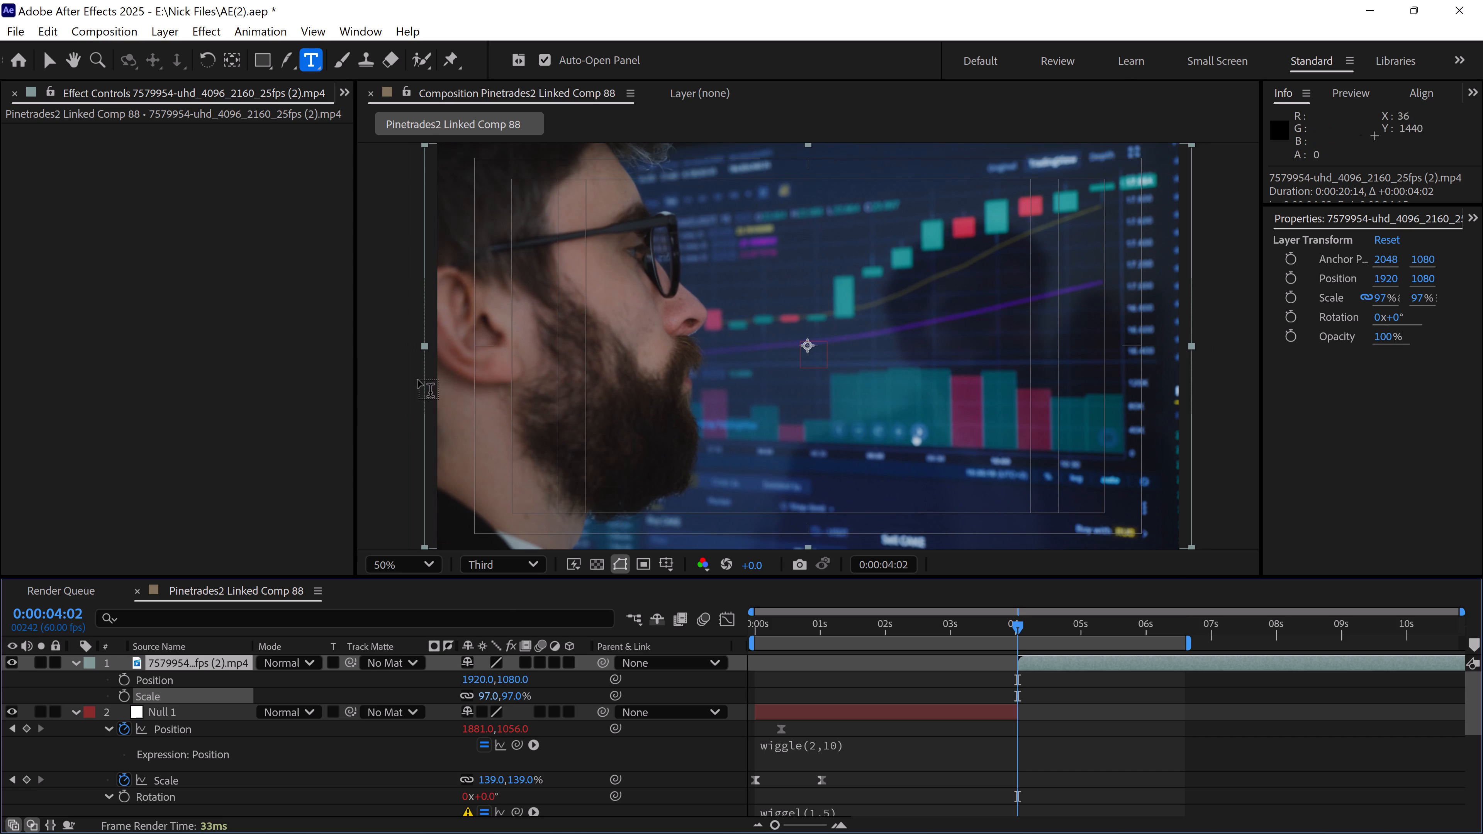
Add a text layer reading TREND EXHAUSTION over the footage.
{"action": "left_click", "coordinate": [536, 291]}
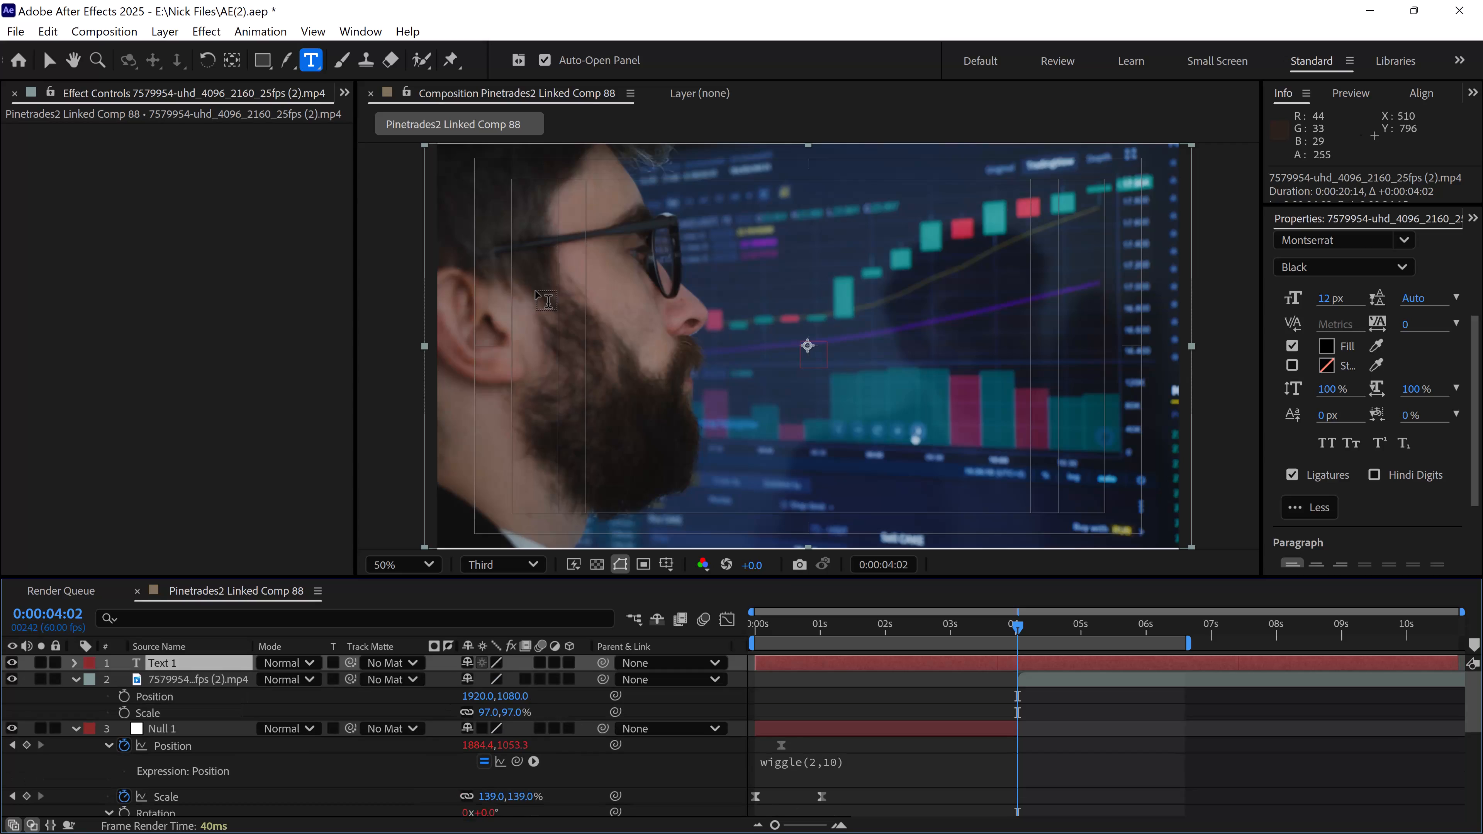
{"action": "type", "text": "TREND EXHAUSTION"}
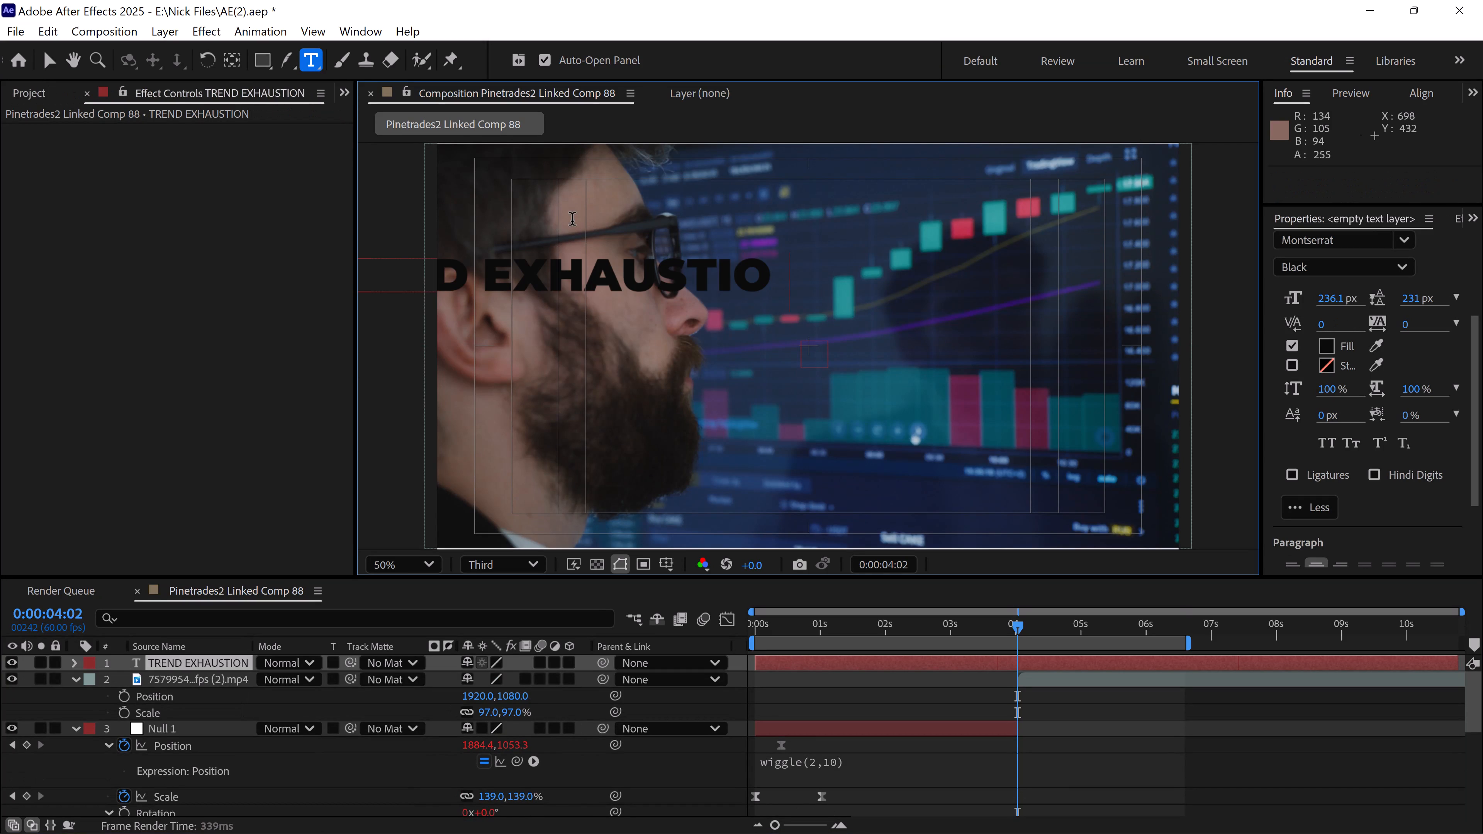
Enlarge the TREND EXHAUSTION text to 302.1 px and align it to the centre of the composition.
{"action": "left_click", "coordinate": [697, 289]}
{"action": "triple_click", "coordinate": [695, 289]}
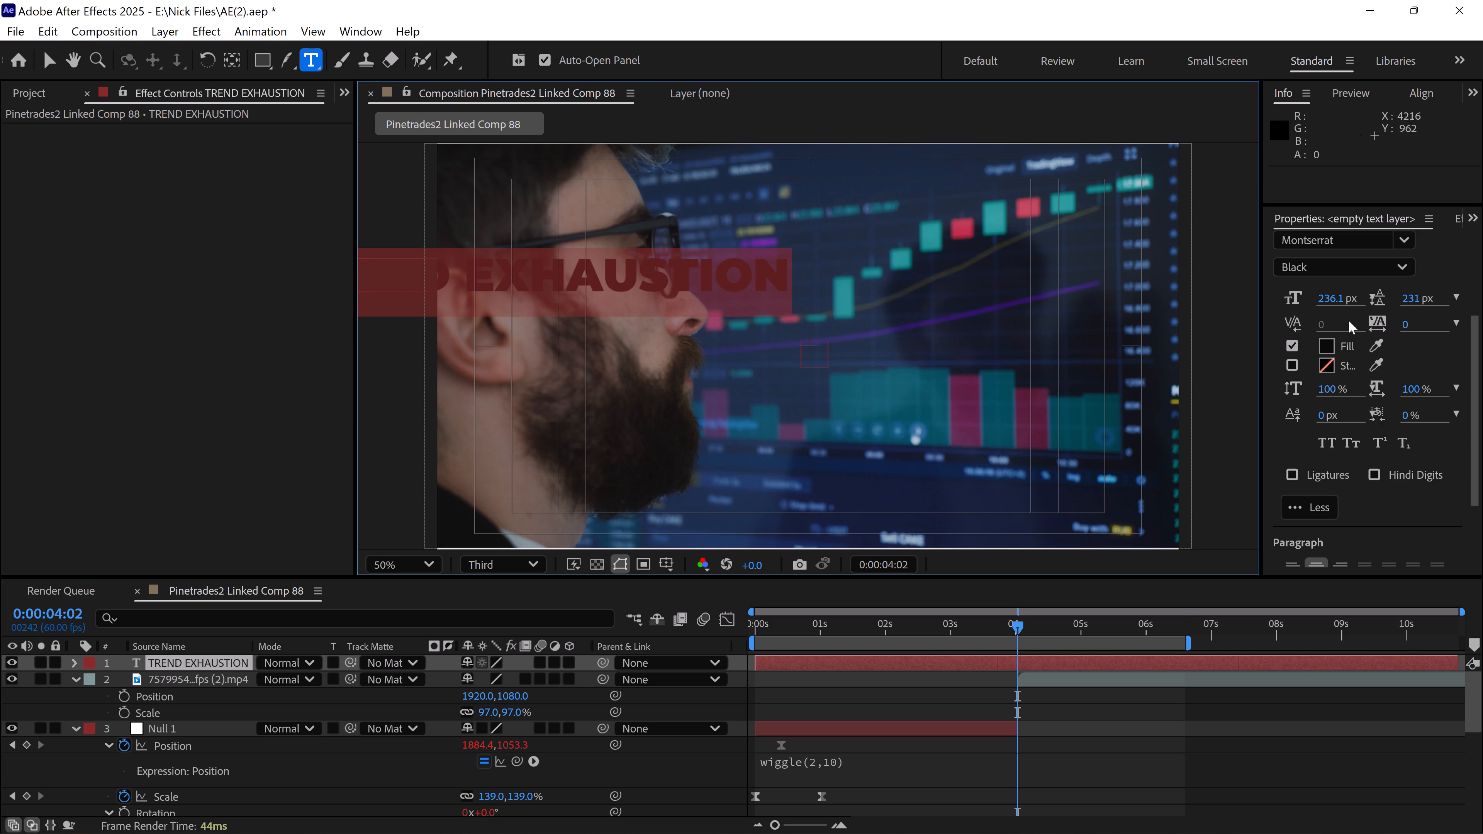
{"action": "left_click", "coordinate": [1427, 89]}
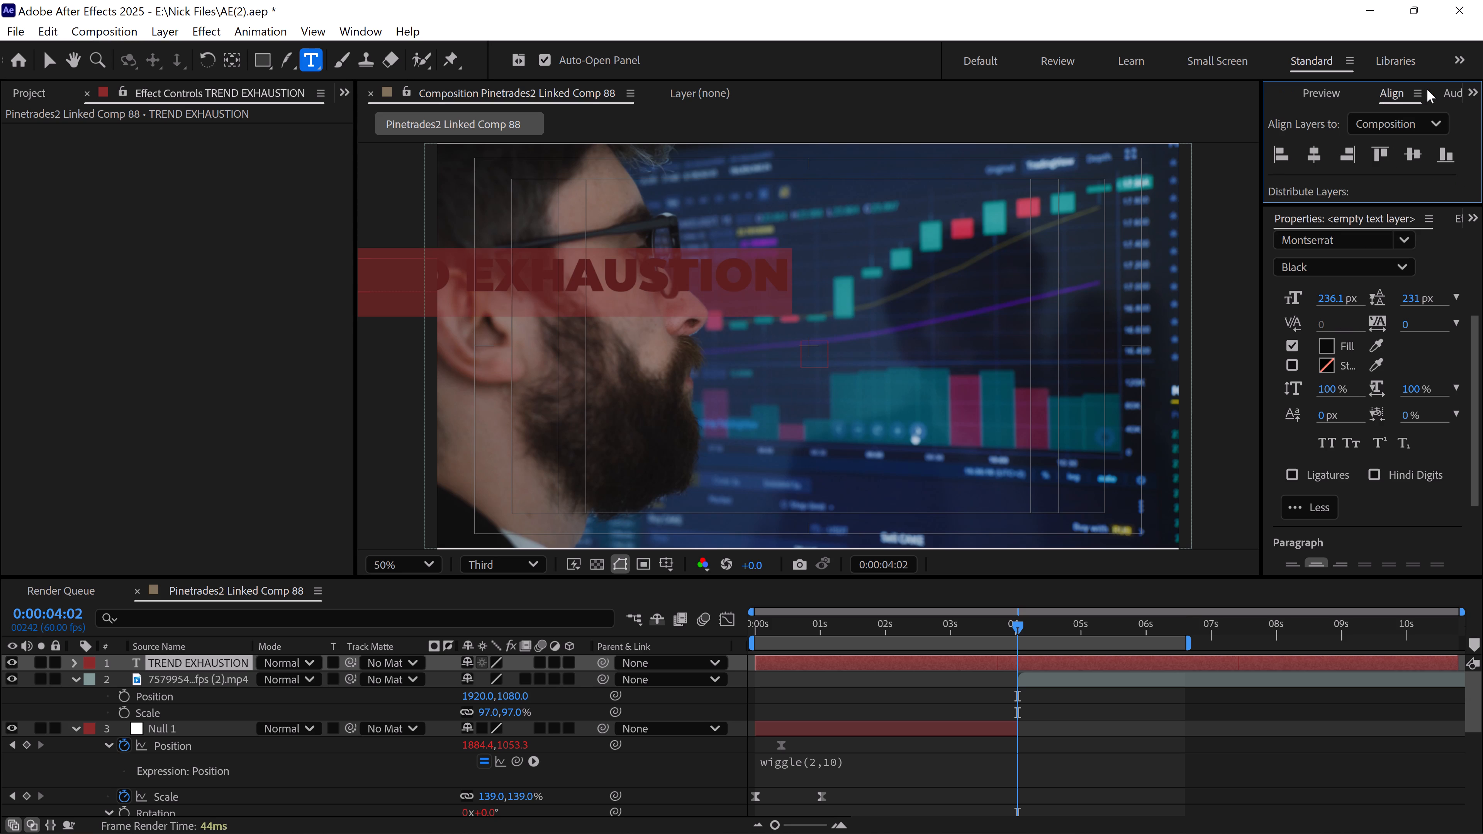
{"action": "left_click", "coordinate": [1308, 153]}
{"action": "left_click", "coordinate": [1407, 153]}
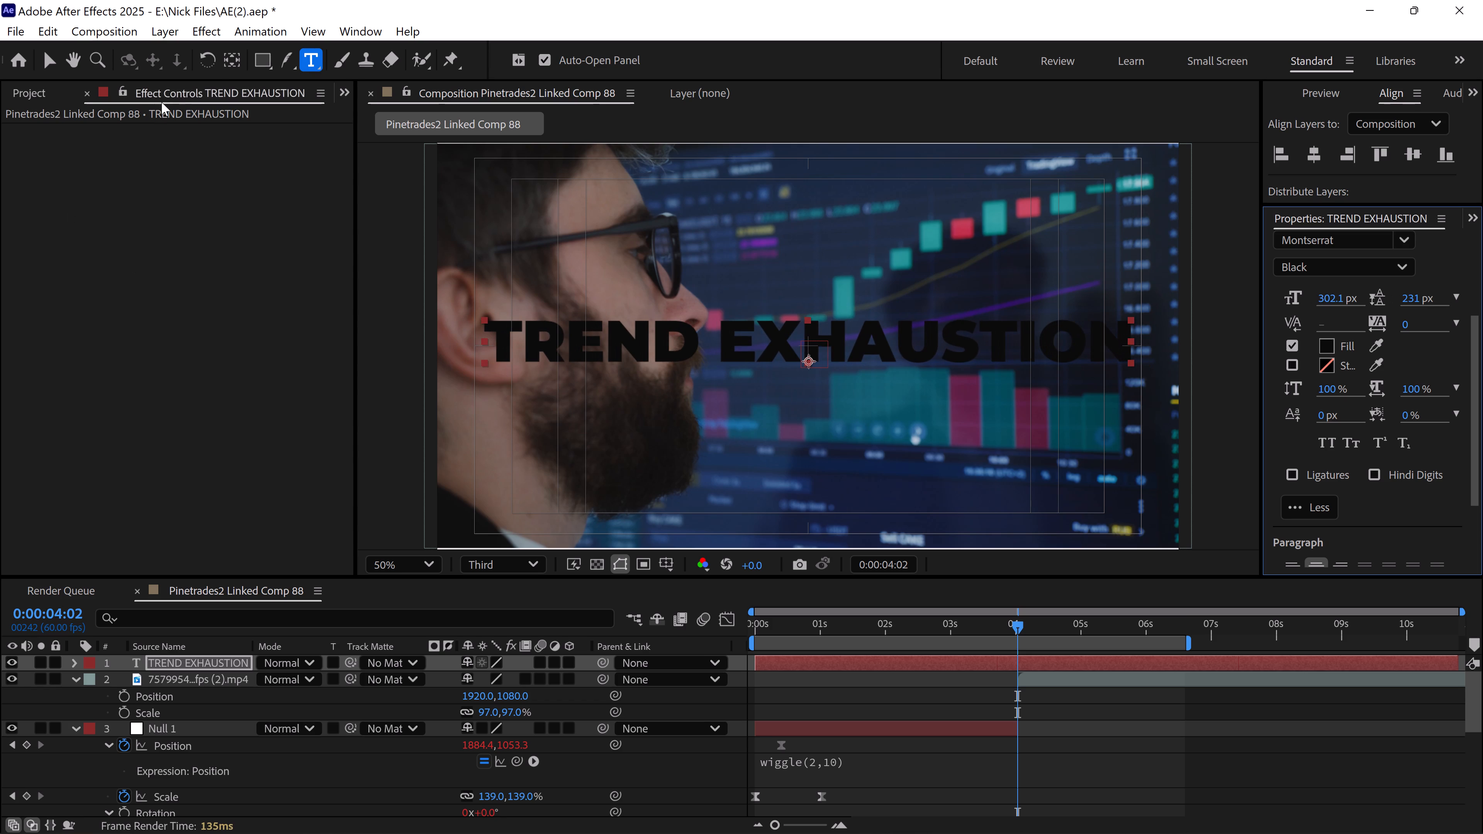
Centre the TREND EXHAUSTION layer's anchor point and realign the layer horizontally and vertically to the composition's centre.
{"action": "triple_click", "coordinate": [229, 58], "text": "ctrl"}
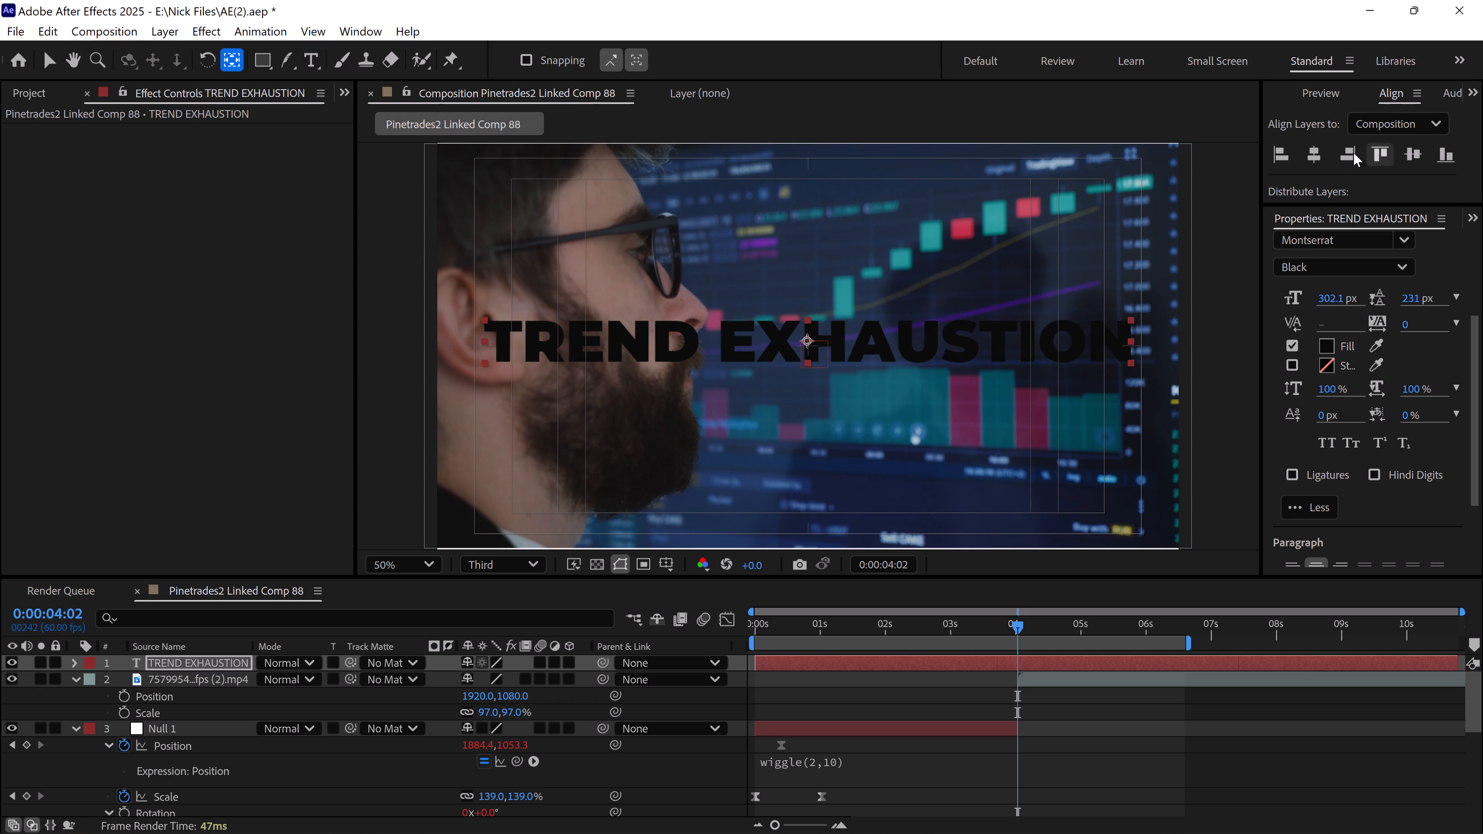
{"action": "left_click", "coordinate": [1313, 162]}
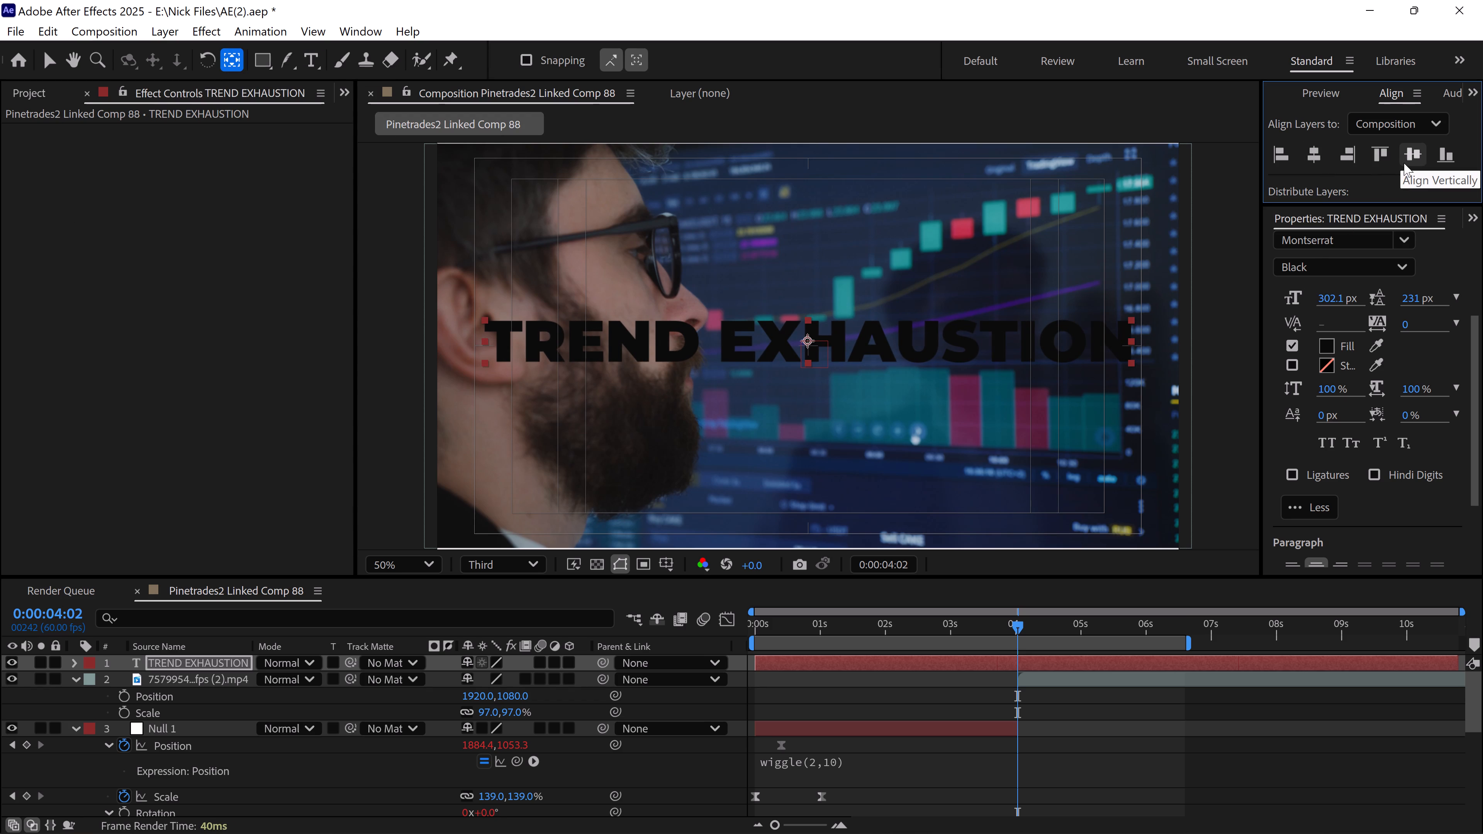
{"action": "left_click", "coordinate": [1404, 163]}
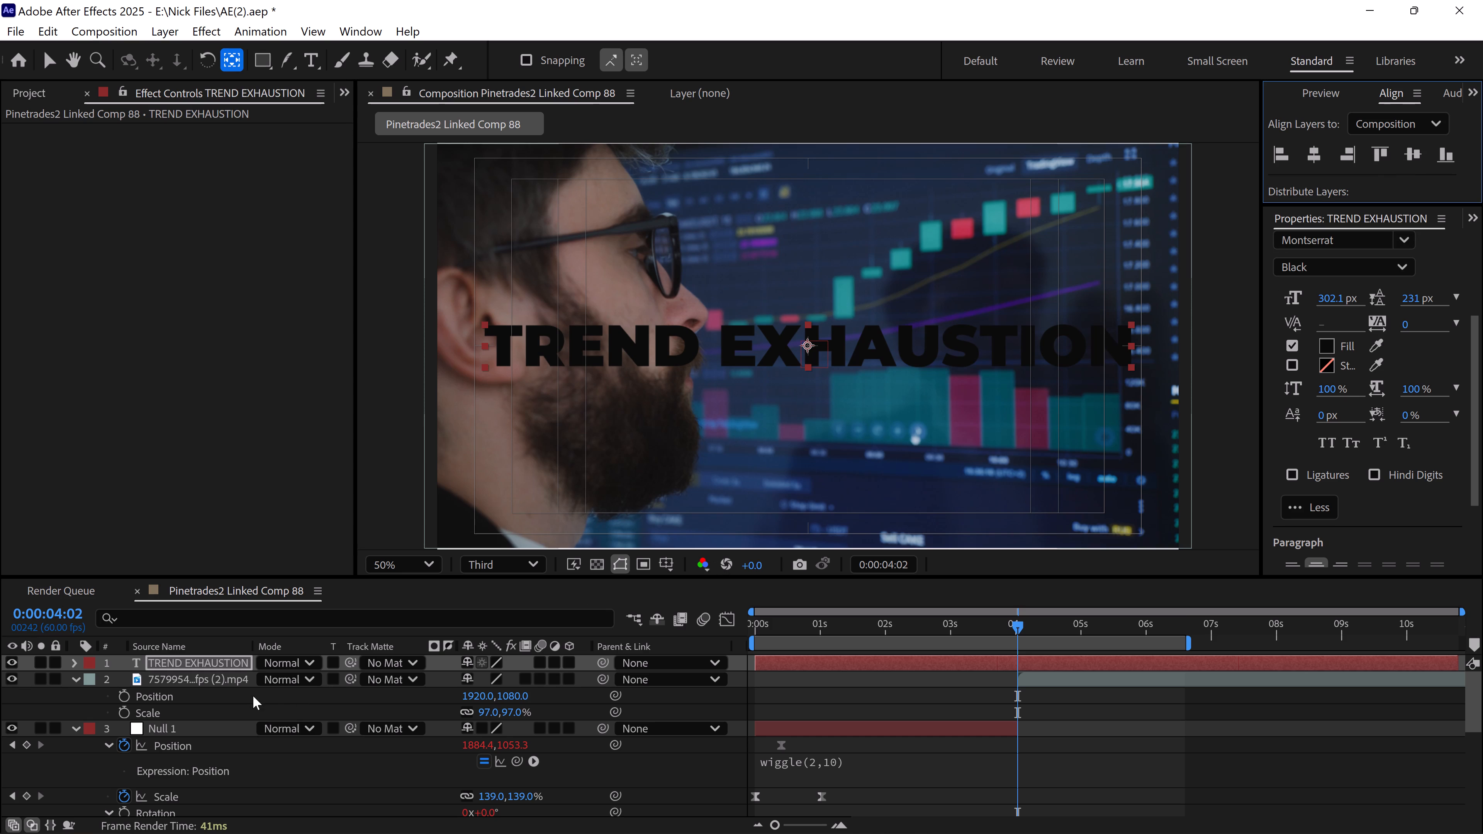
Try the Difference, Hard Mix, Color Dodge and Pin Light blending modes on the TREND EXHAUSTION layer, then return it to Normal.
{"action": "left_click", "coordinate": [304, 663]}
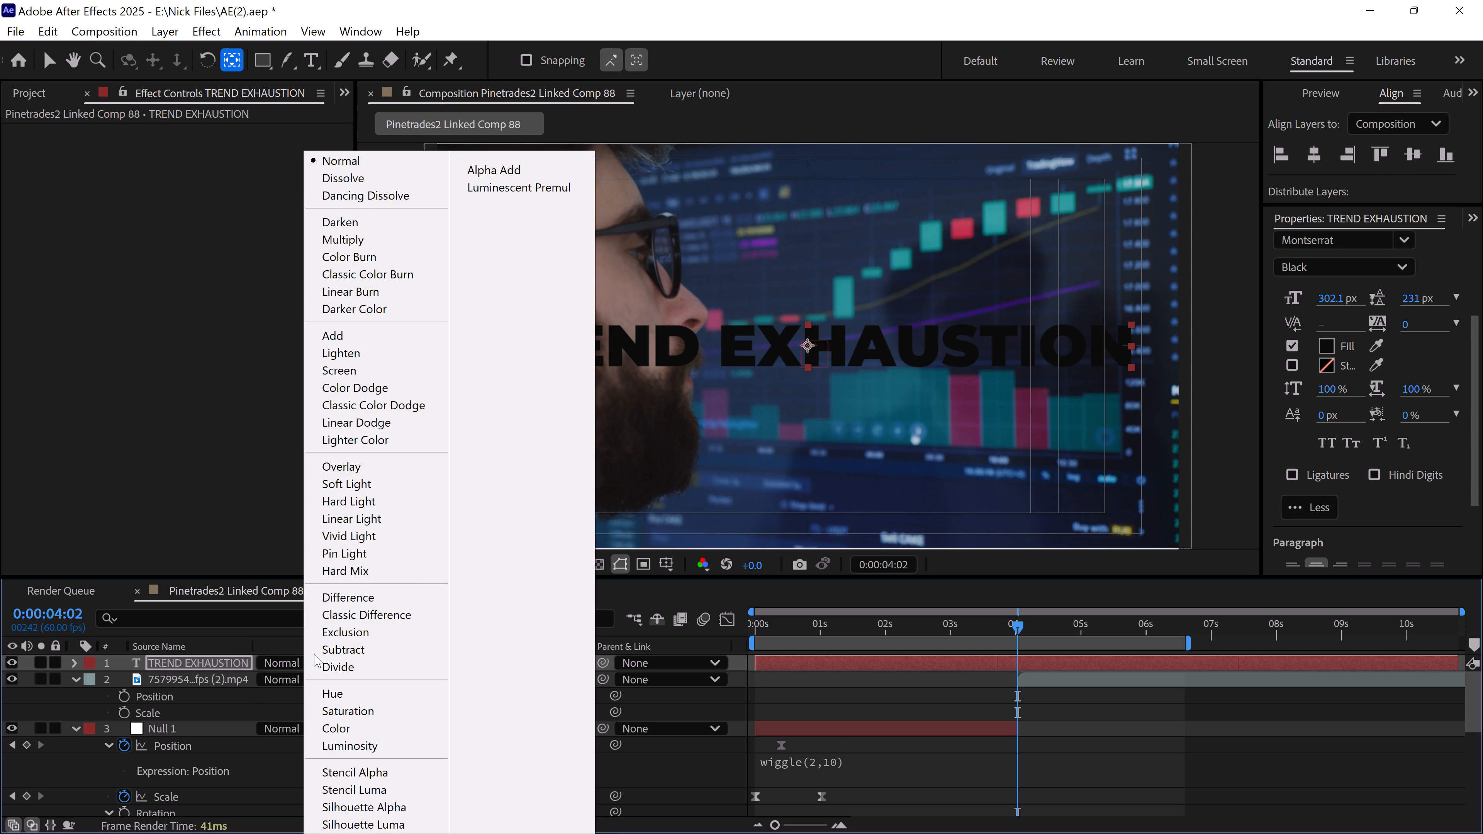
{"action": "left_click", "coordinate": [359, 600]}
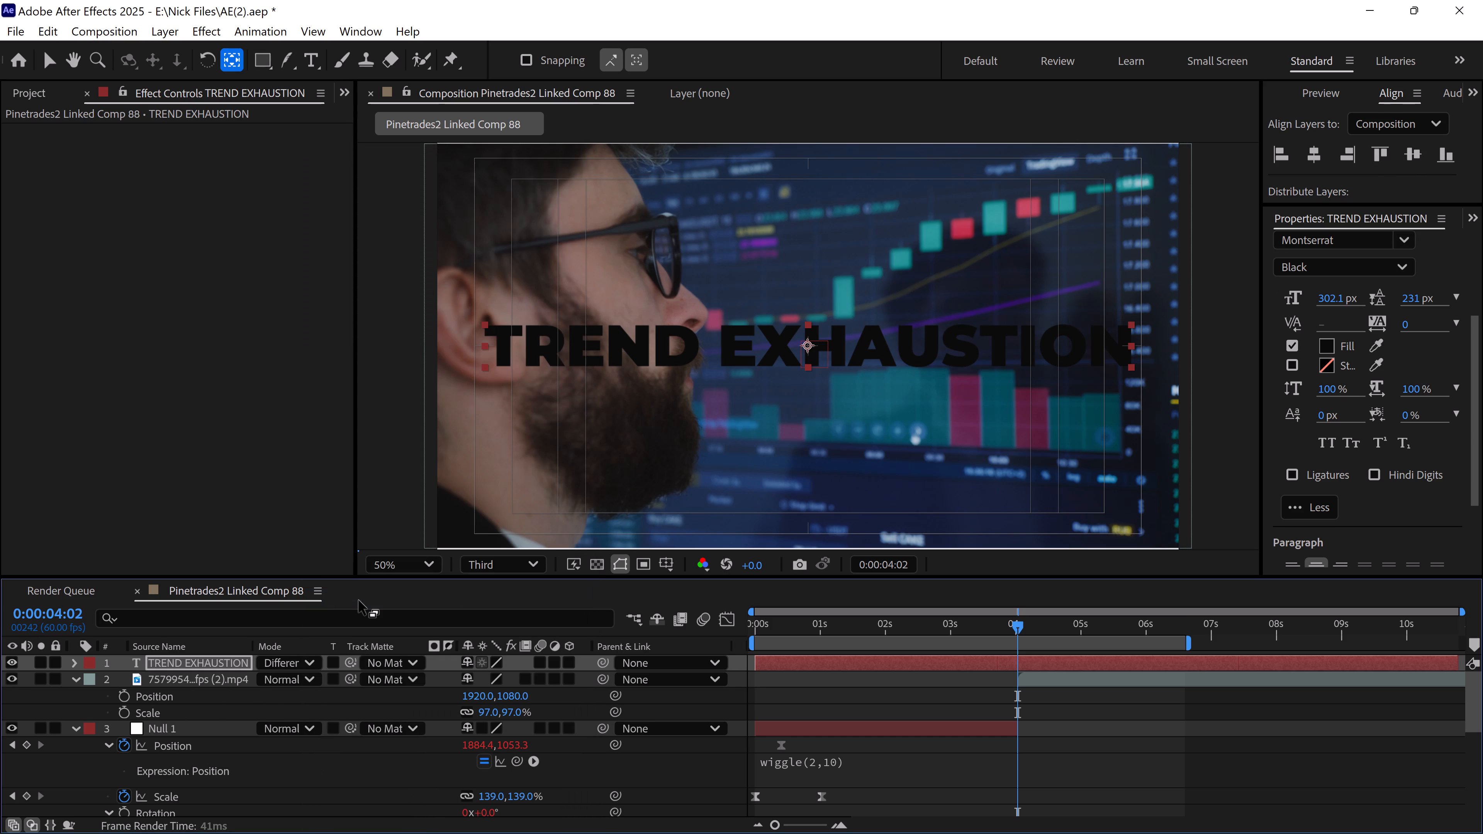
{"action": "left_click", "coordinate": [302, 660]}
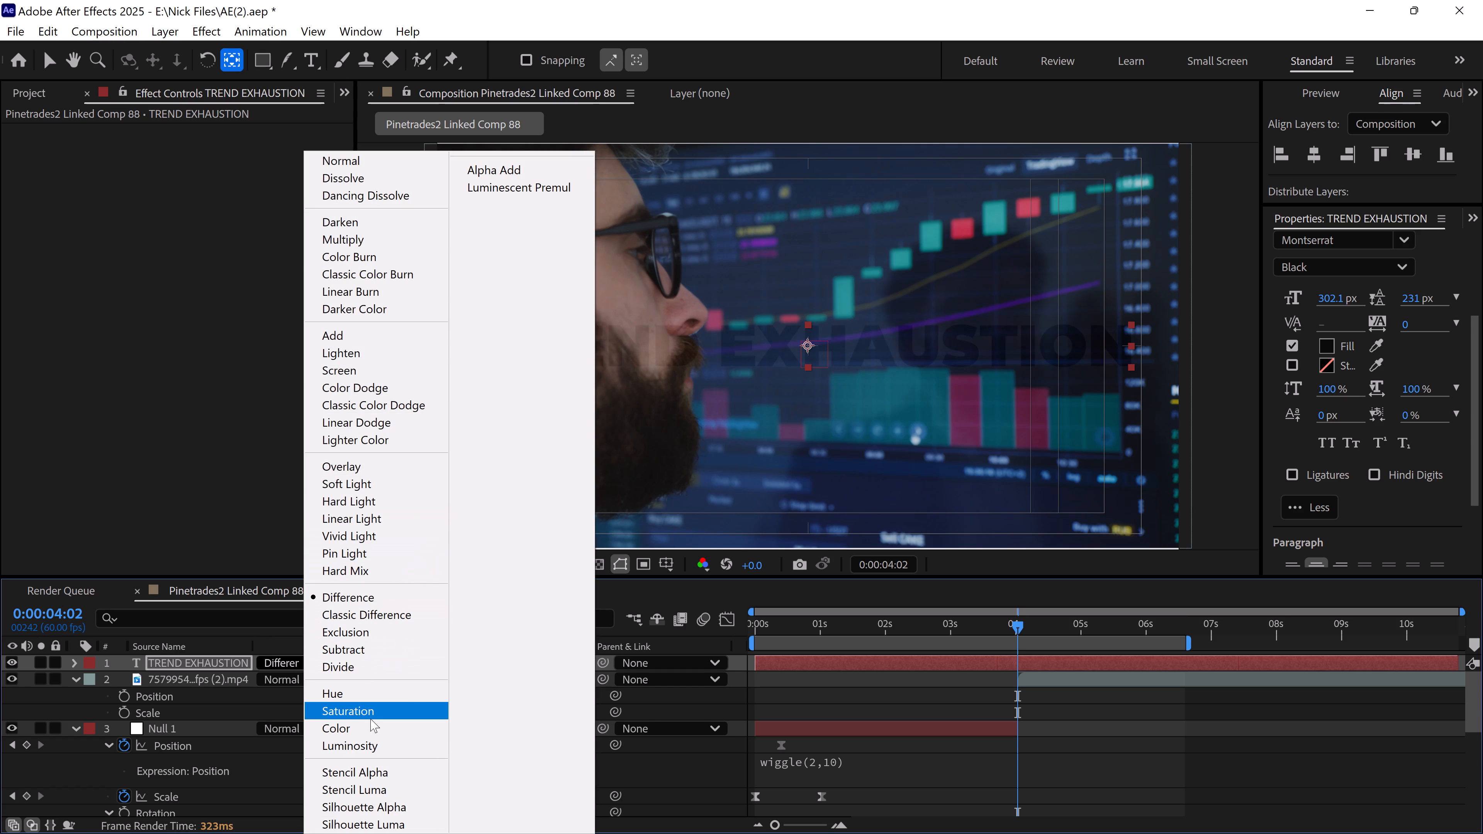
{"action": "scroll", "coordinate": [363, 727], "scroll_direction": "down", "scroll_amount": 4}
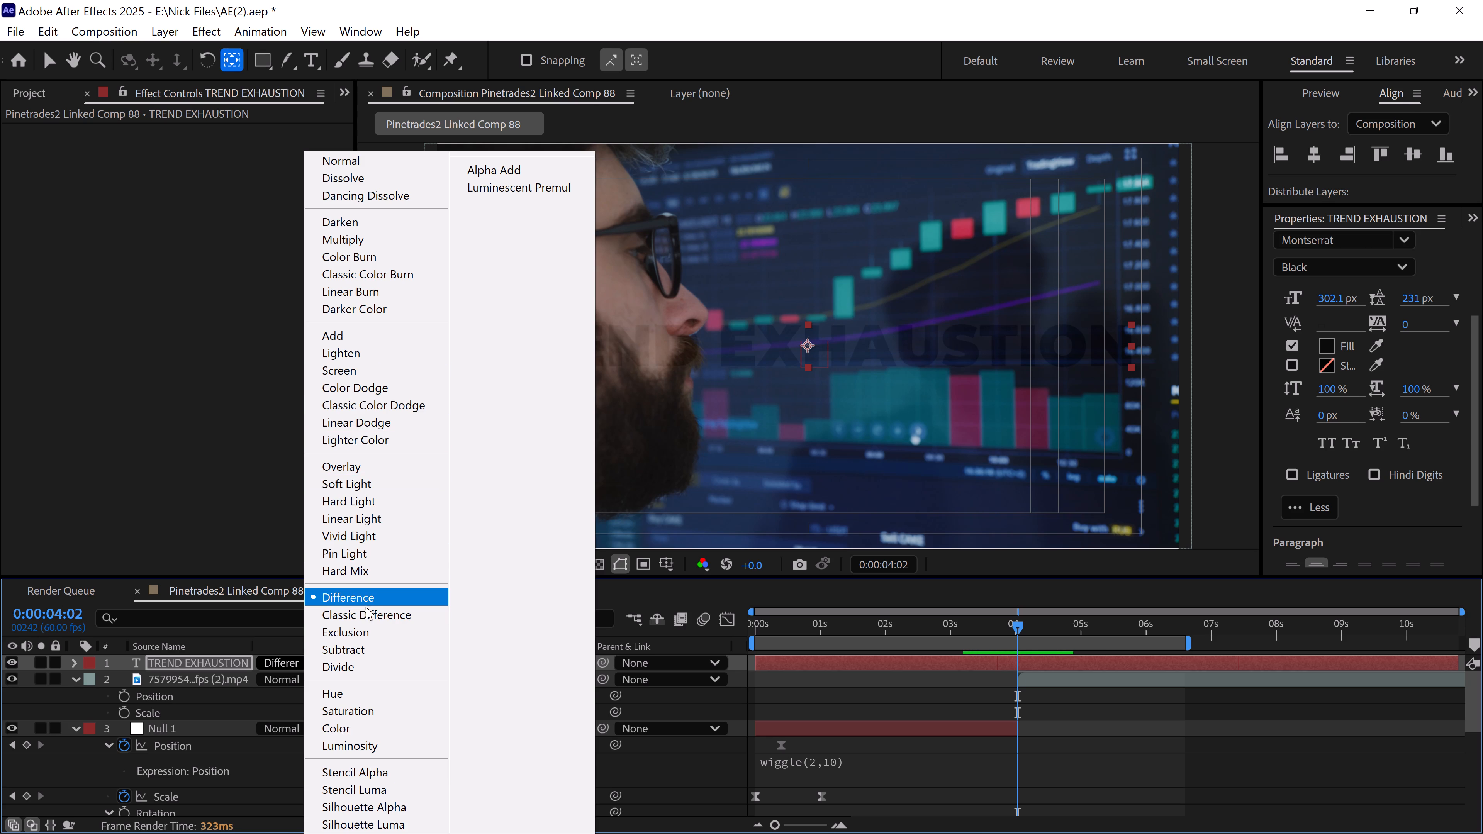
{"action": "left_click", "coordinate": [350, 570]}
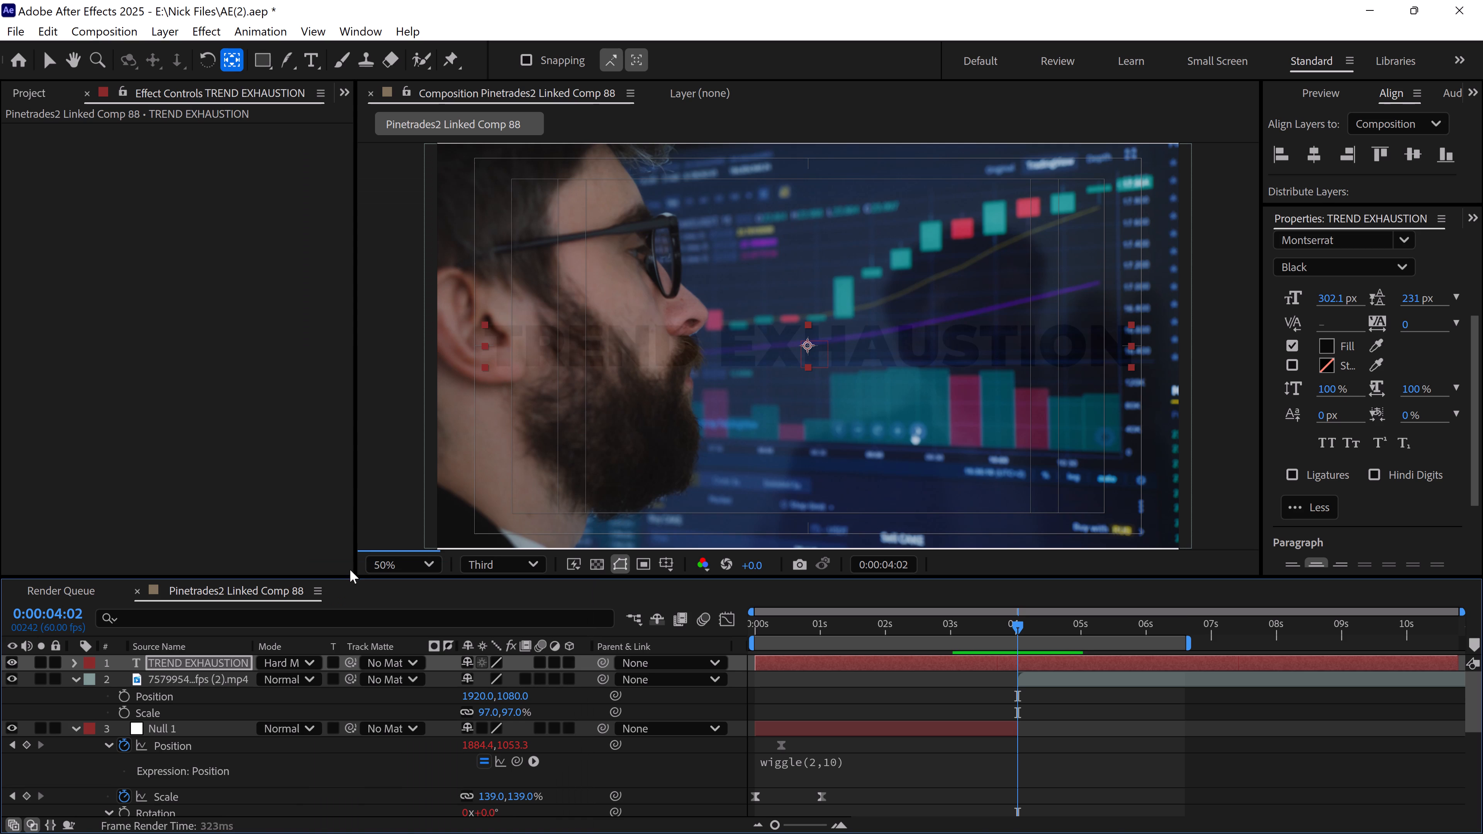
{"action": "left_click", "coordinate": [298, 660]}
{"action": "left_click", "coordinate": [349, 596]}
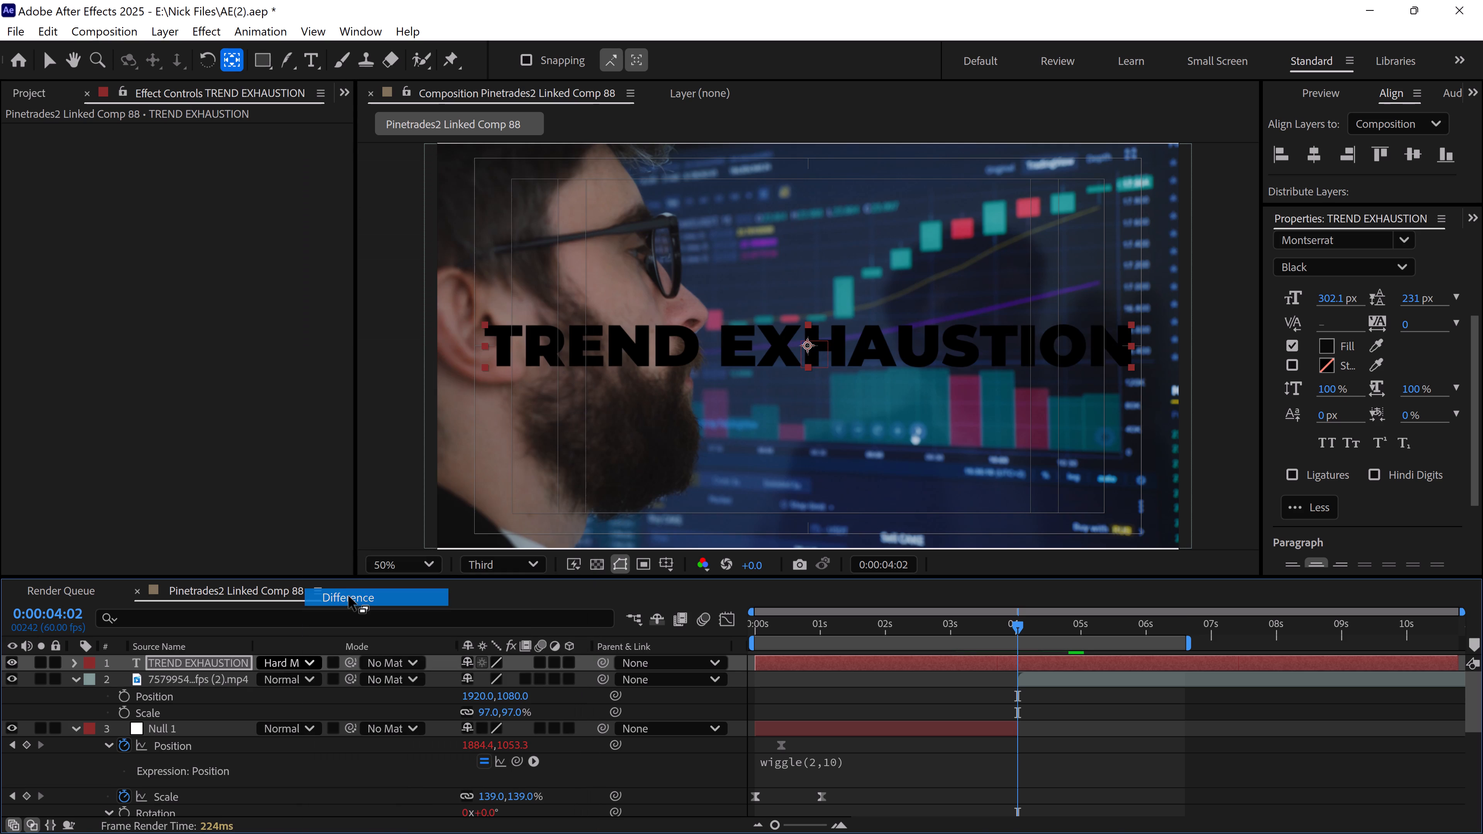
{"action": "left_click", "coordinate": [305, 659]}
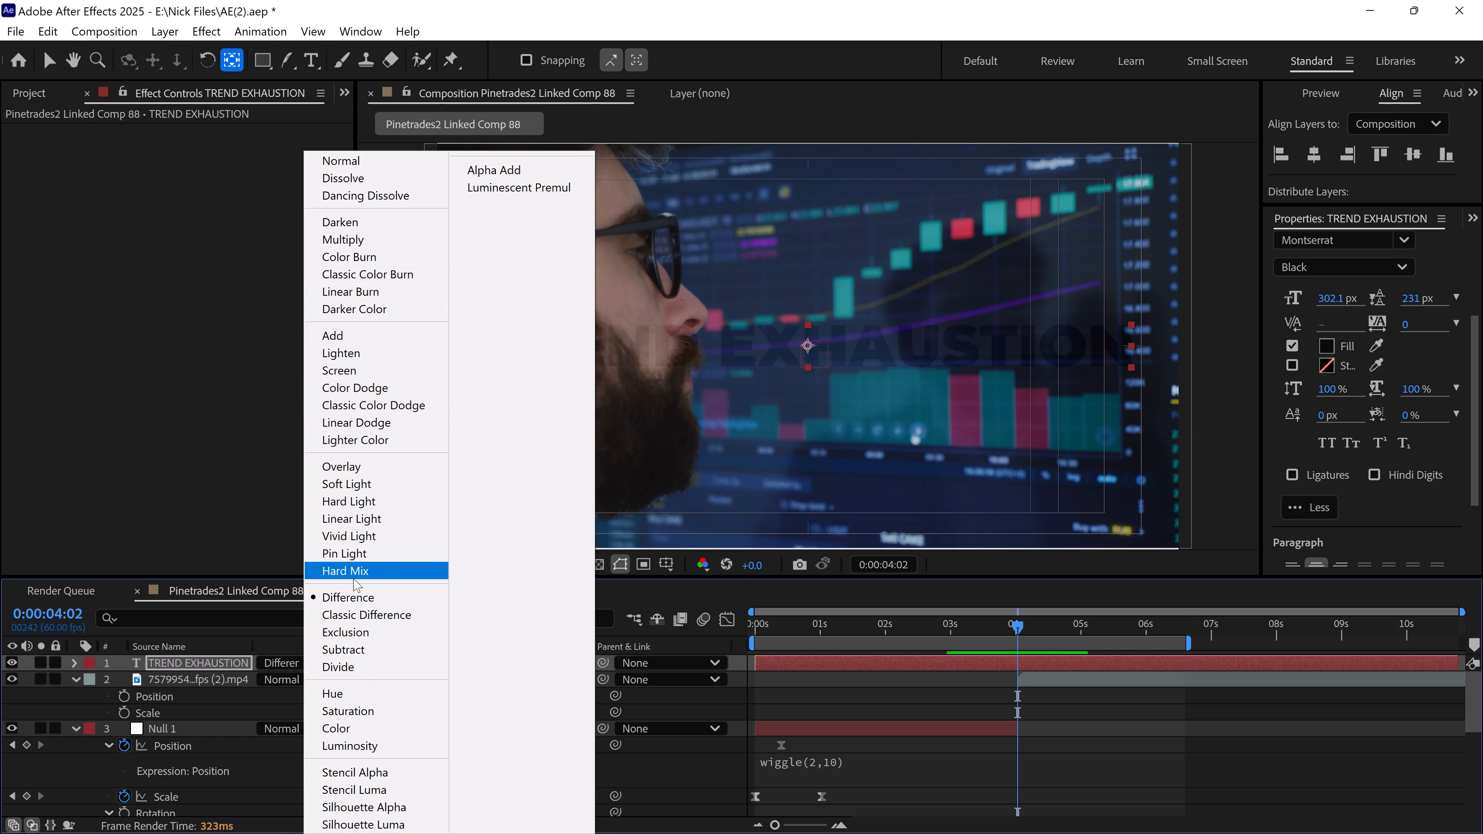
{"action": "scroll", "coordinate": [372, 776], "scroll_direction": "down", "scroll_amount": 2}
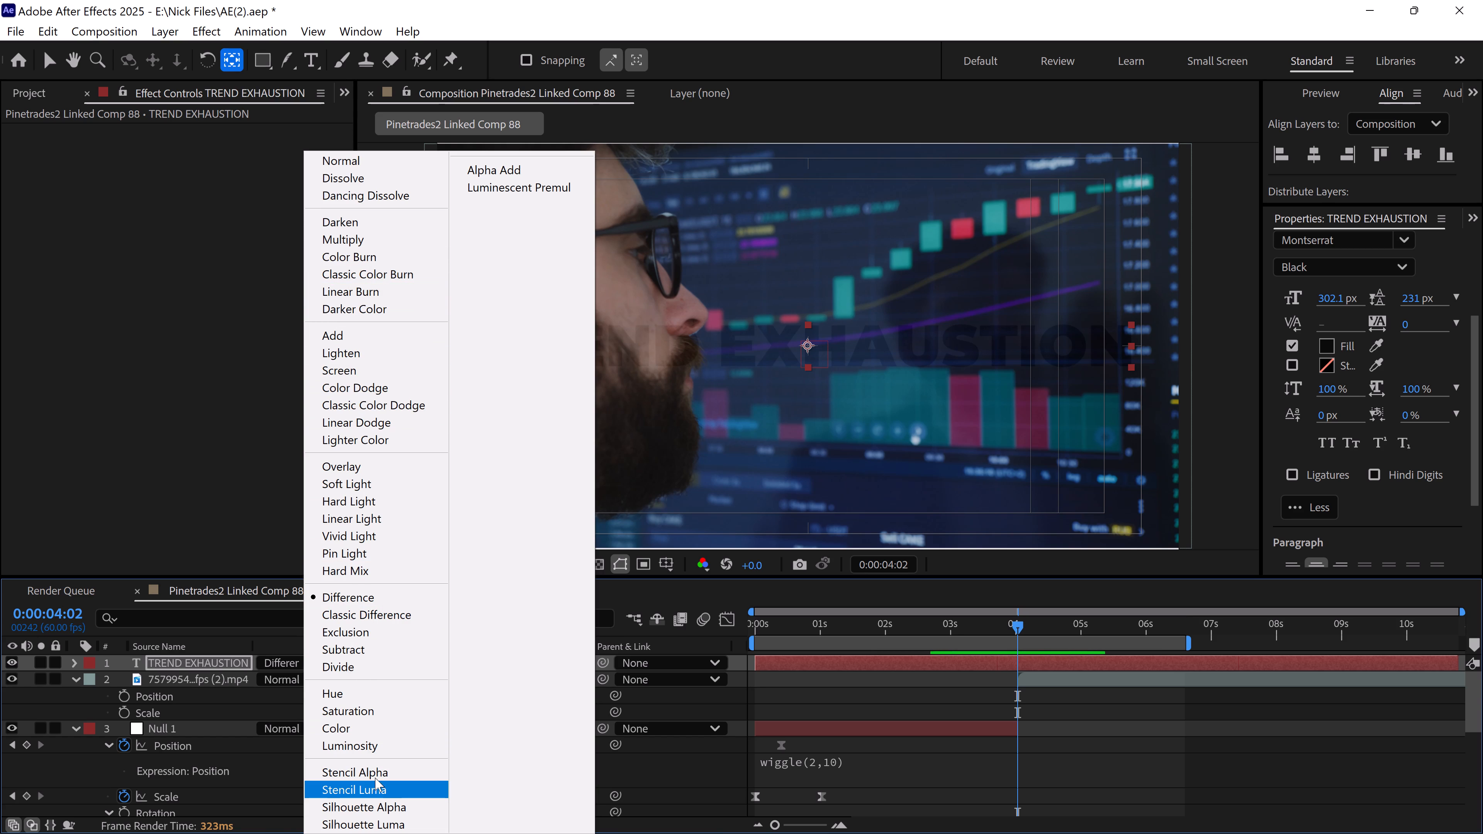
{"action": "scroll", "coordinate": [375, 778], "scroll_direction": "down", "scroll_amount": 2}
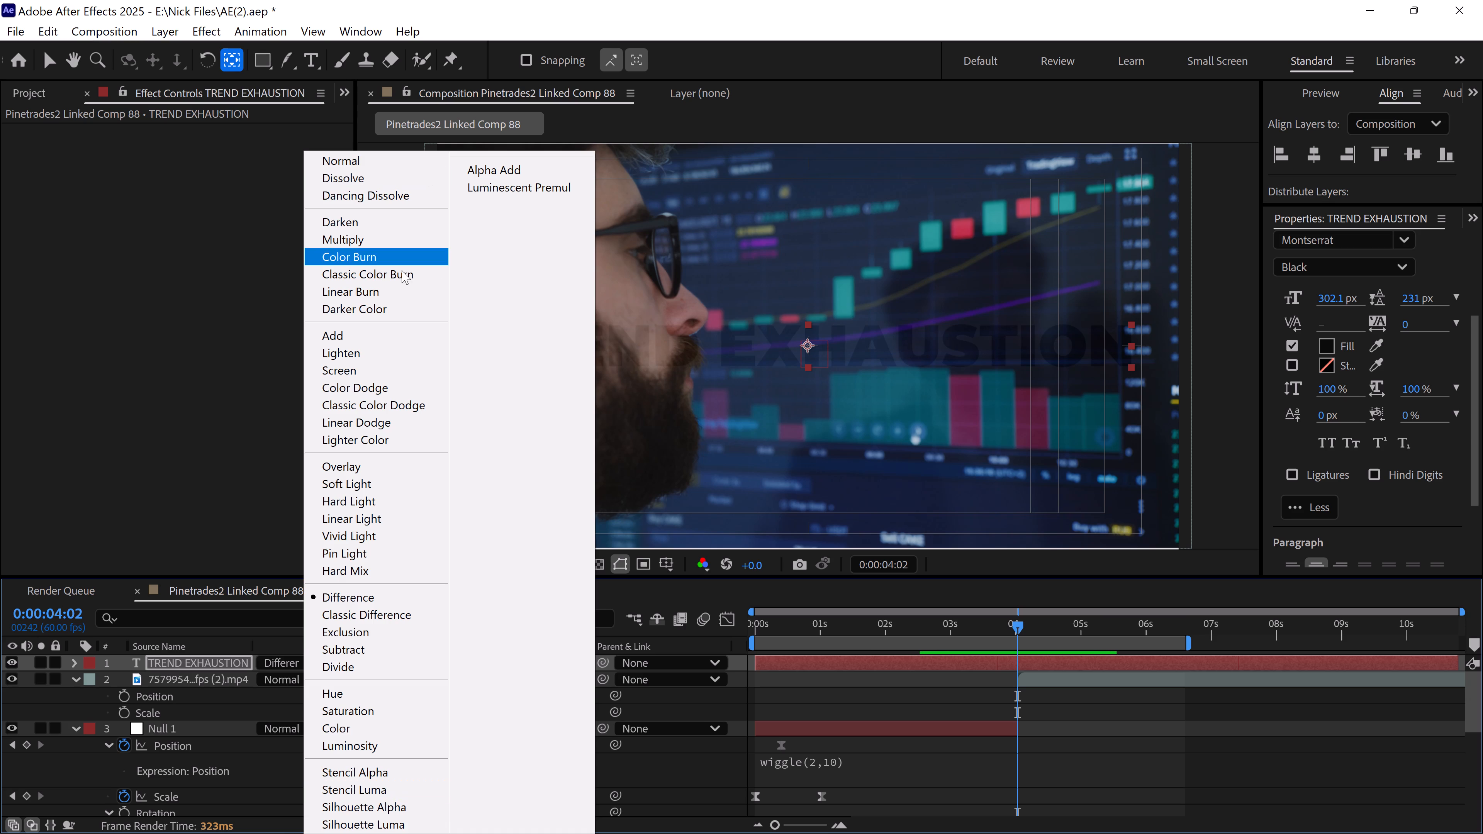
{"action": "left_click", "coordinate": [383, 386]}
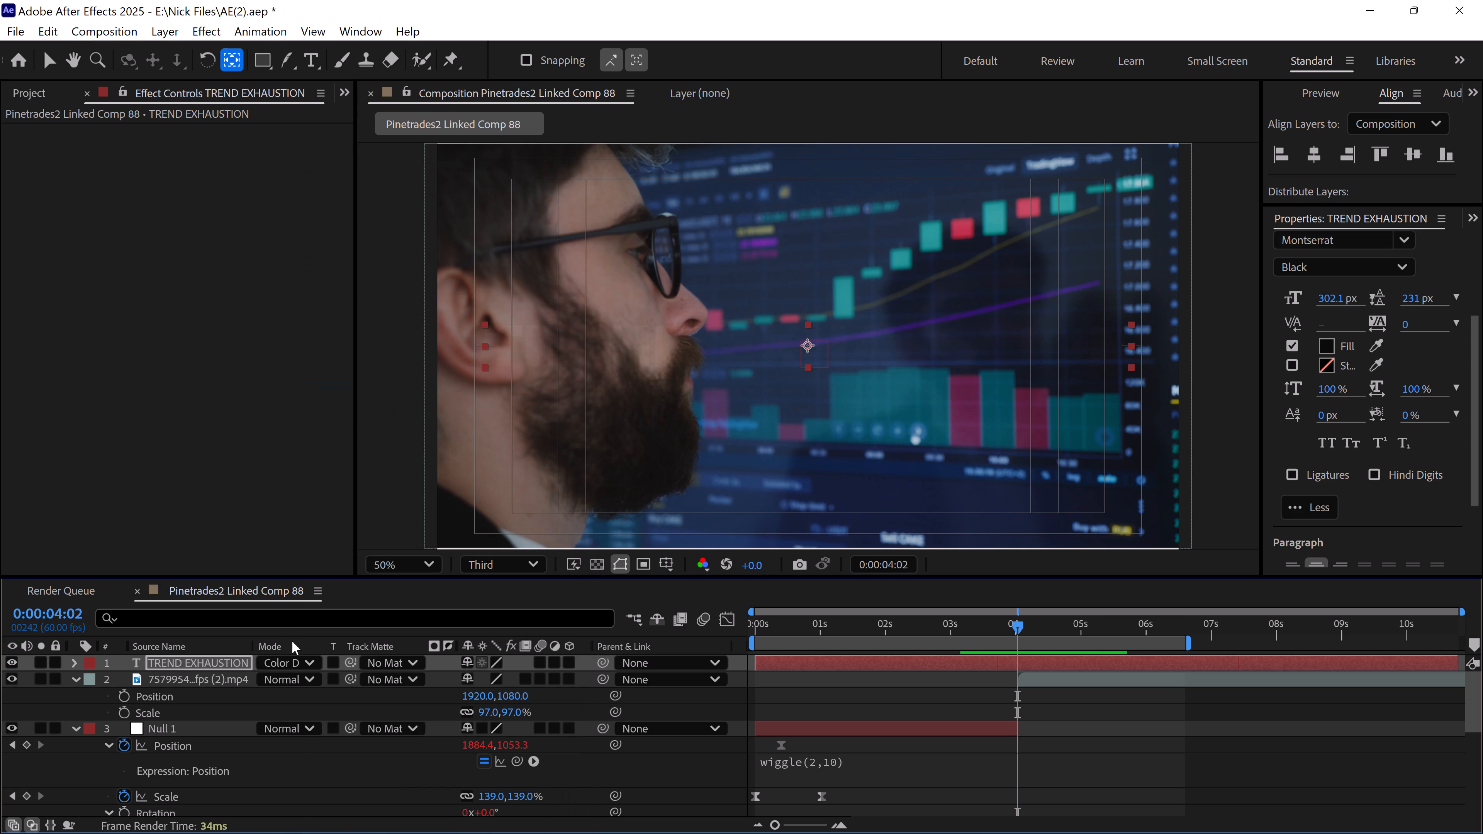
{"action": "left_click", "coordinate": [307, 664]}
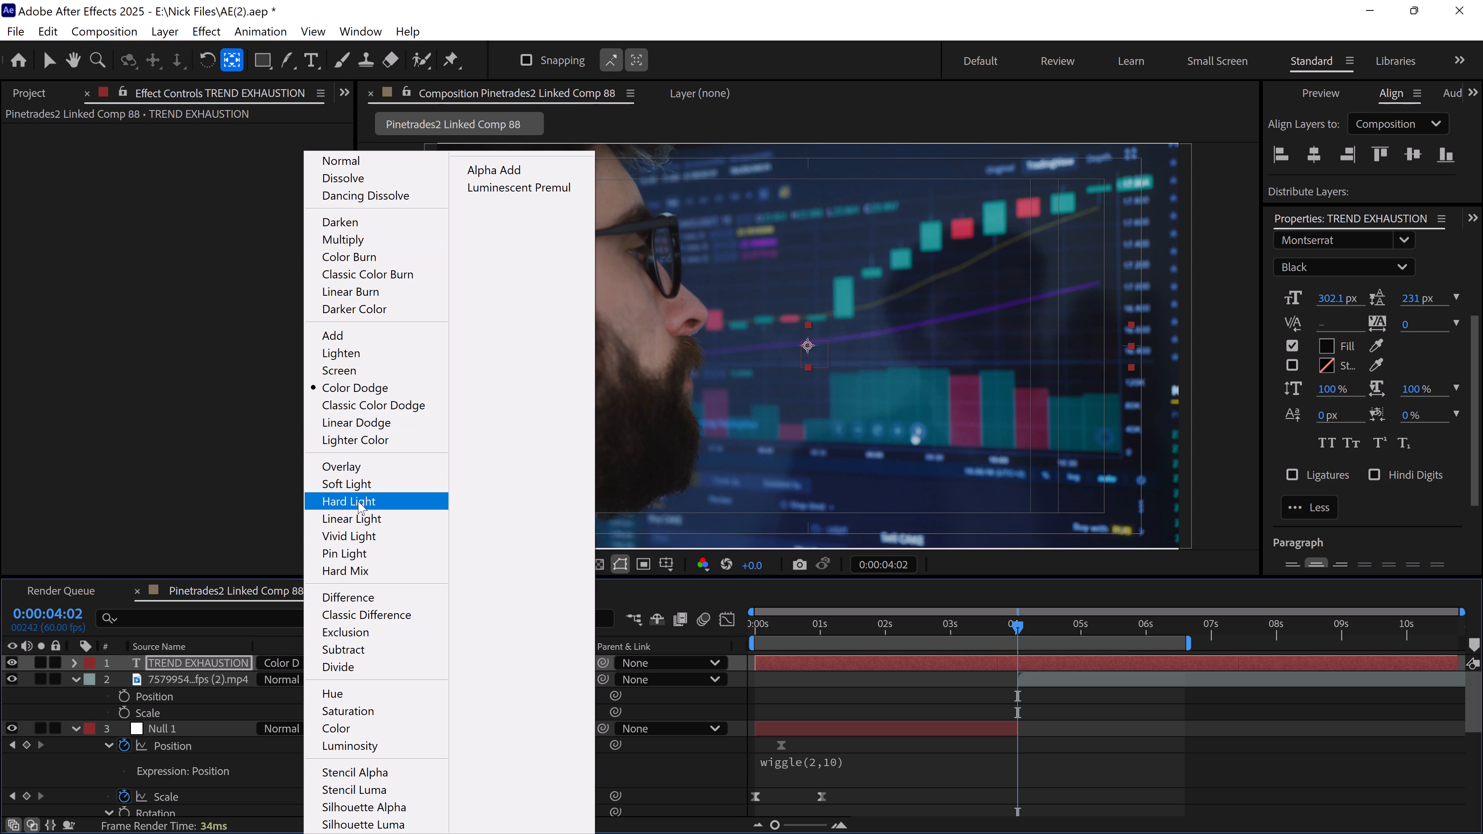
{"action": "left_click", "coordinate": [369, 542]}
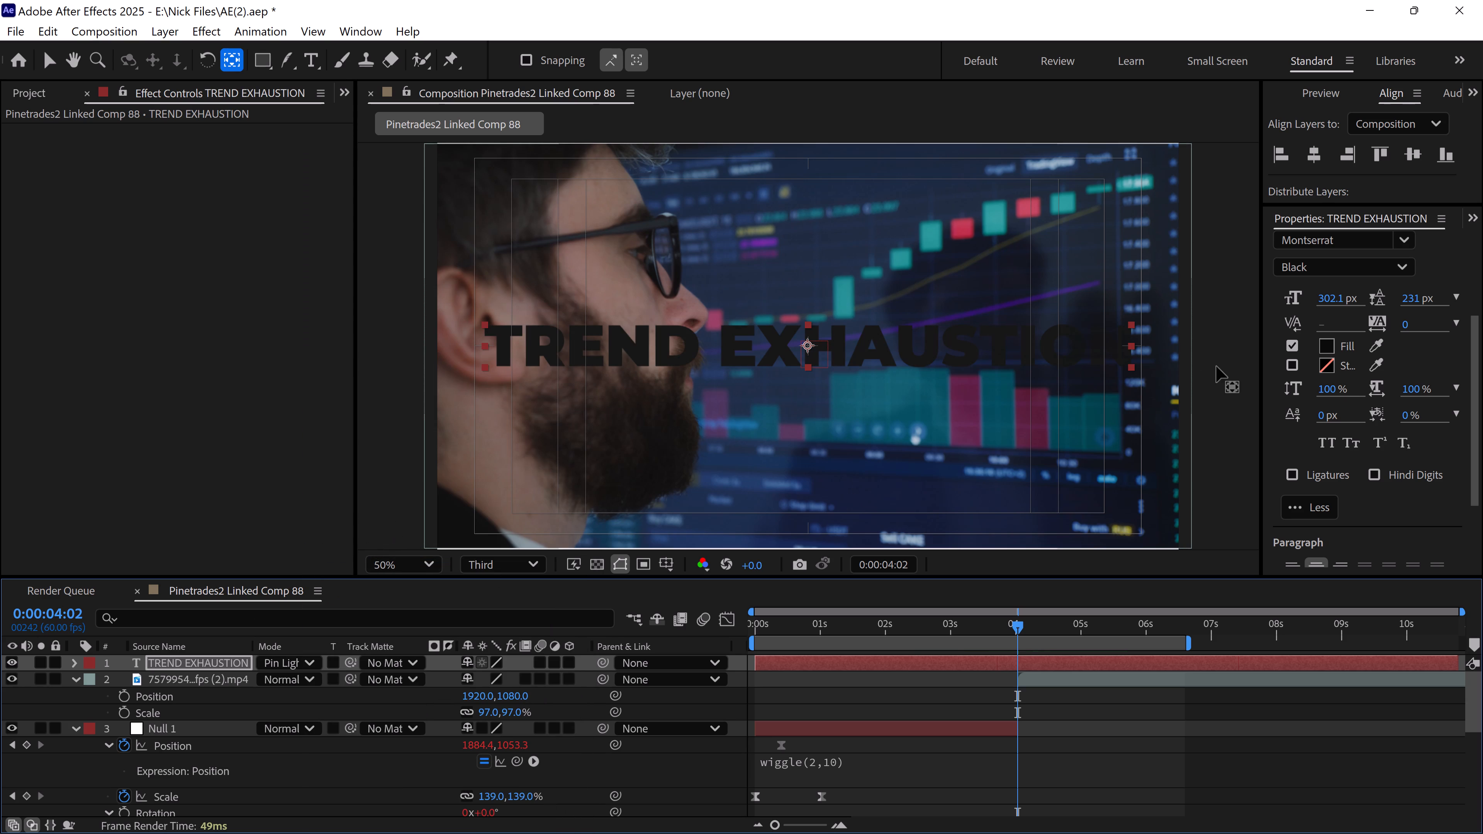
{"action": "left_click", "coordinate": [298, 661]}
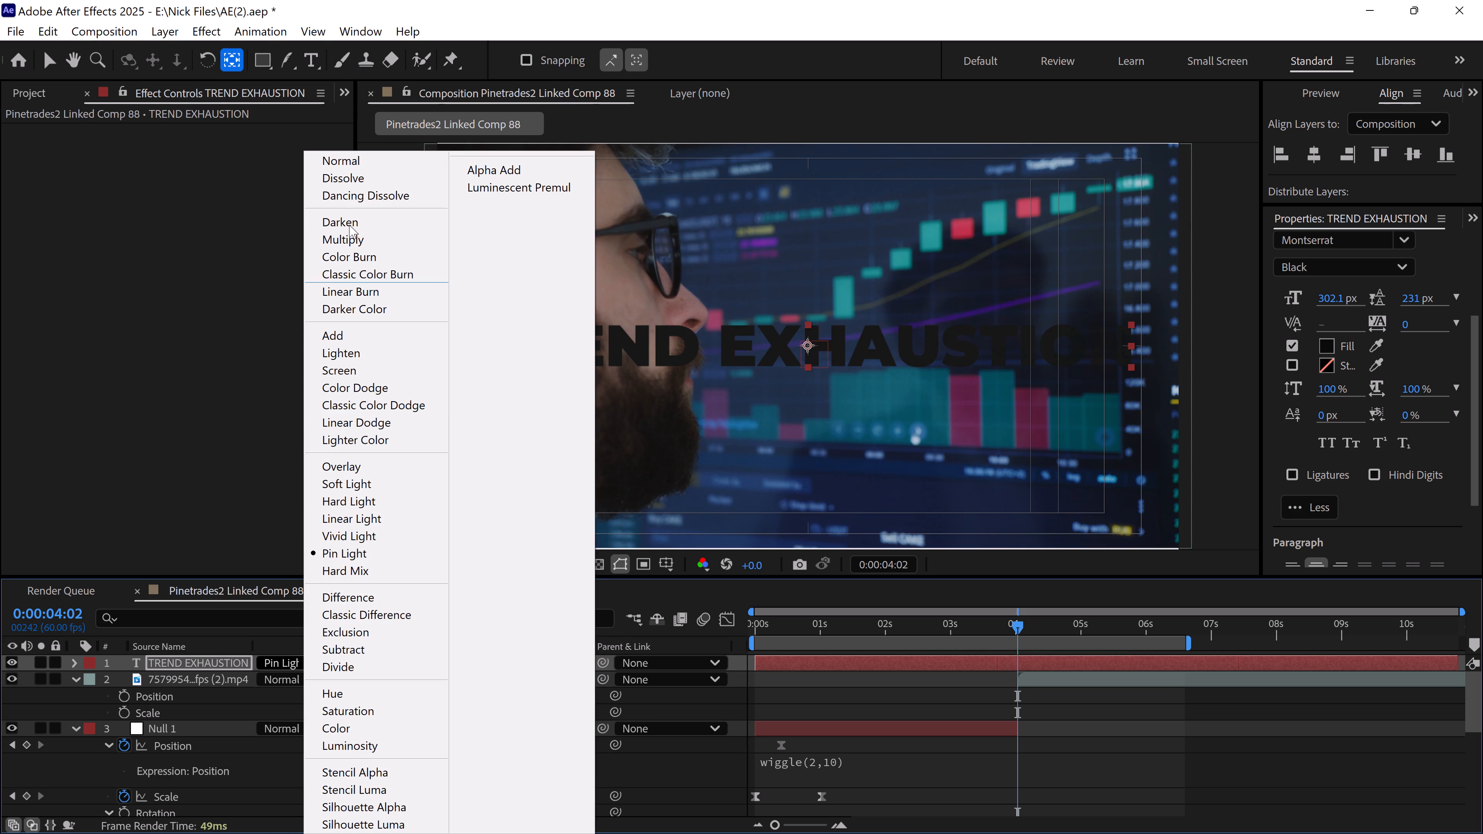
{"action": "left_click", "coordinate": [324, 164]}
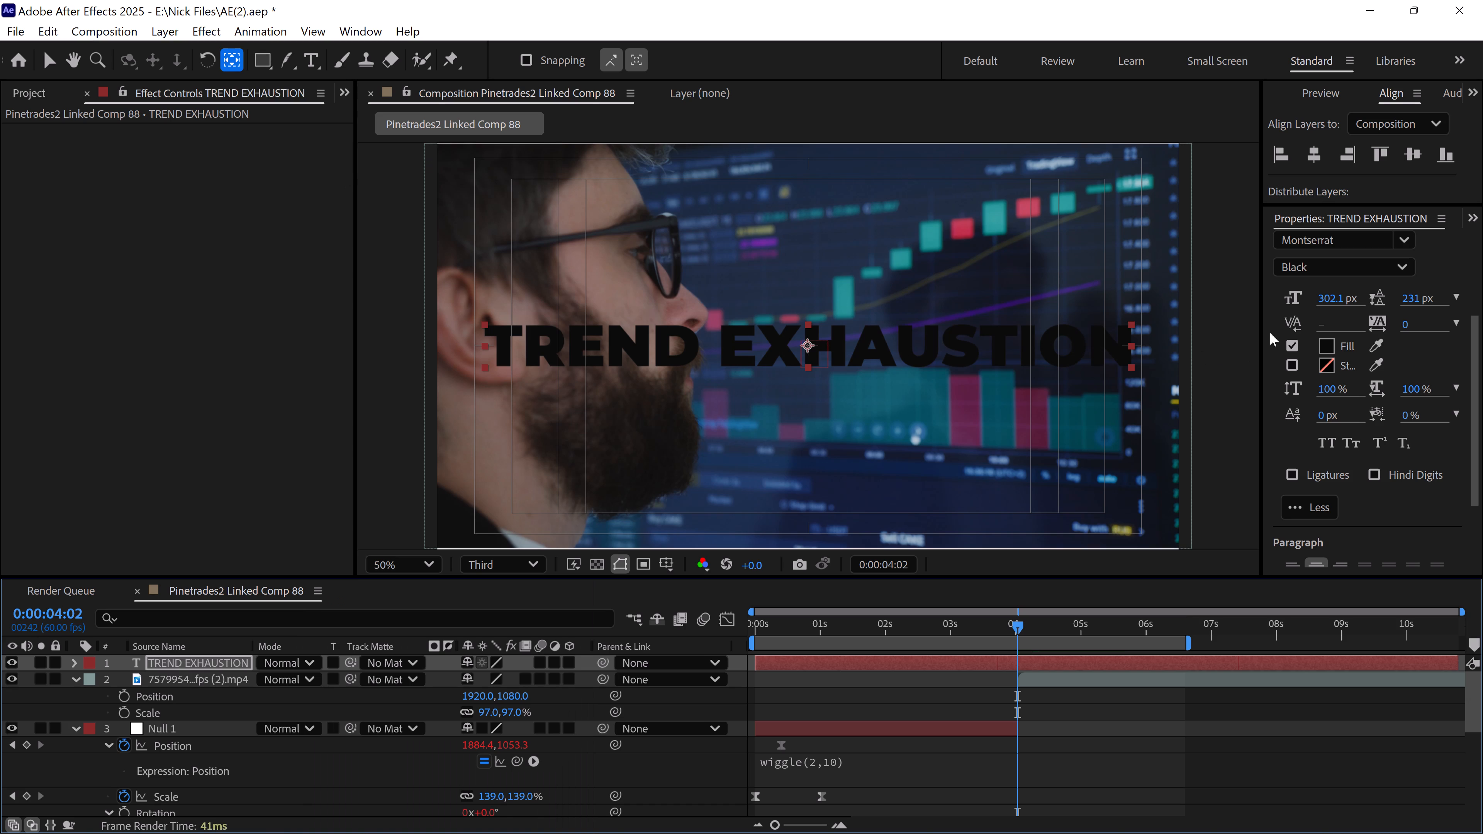
Set the TREND EXHAUSTION text's fill colour to off-white EDEDED.
{"action": "left_click", "coordinate": [1323, 344]}
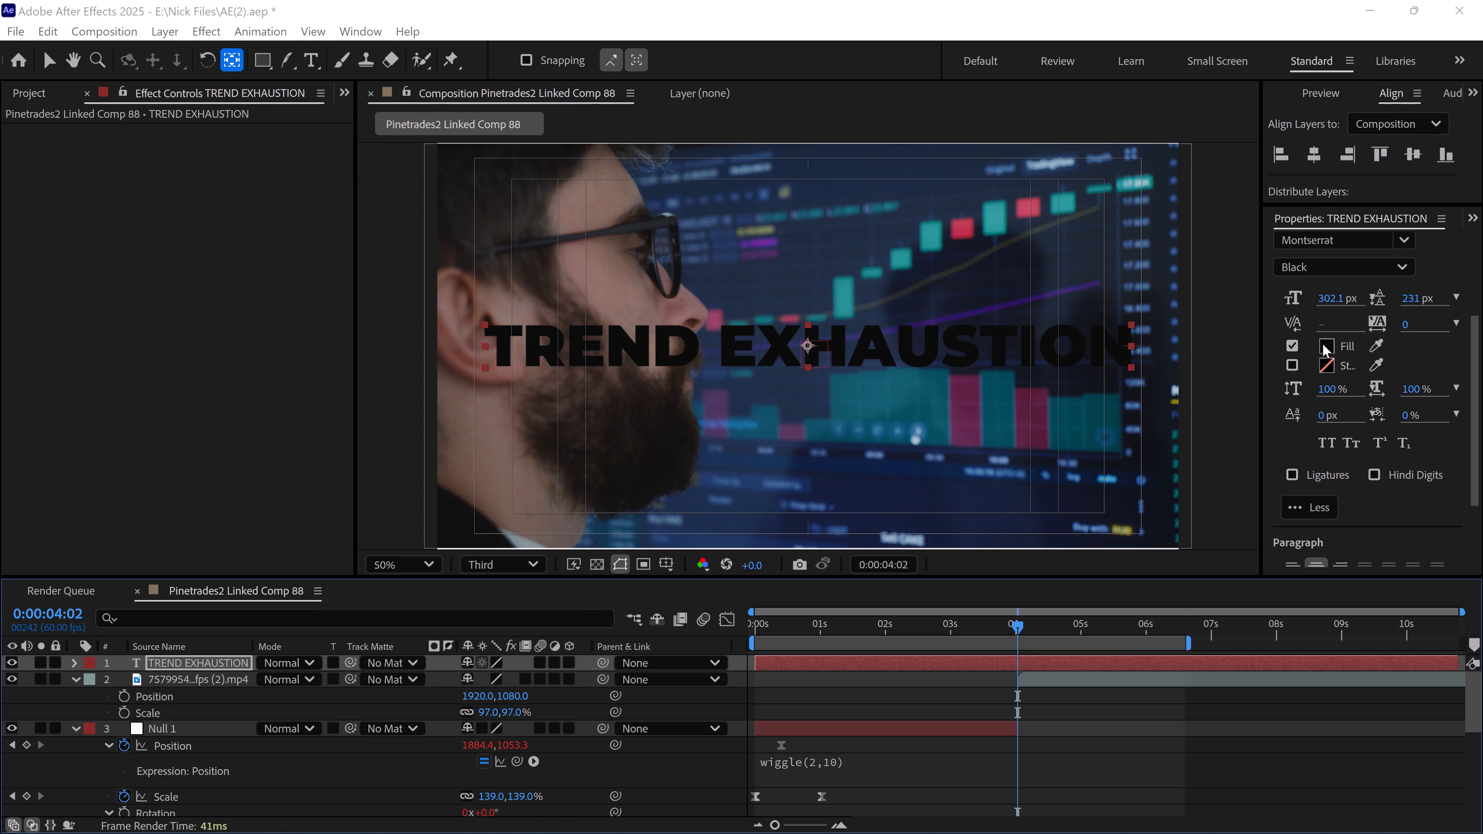
{"action": "left_click_drag", "start_coordinate": [217, 431], "coordinate": [97, 391]}
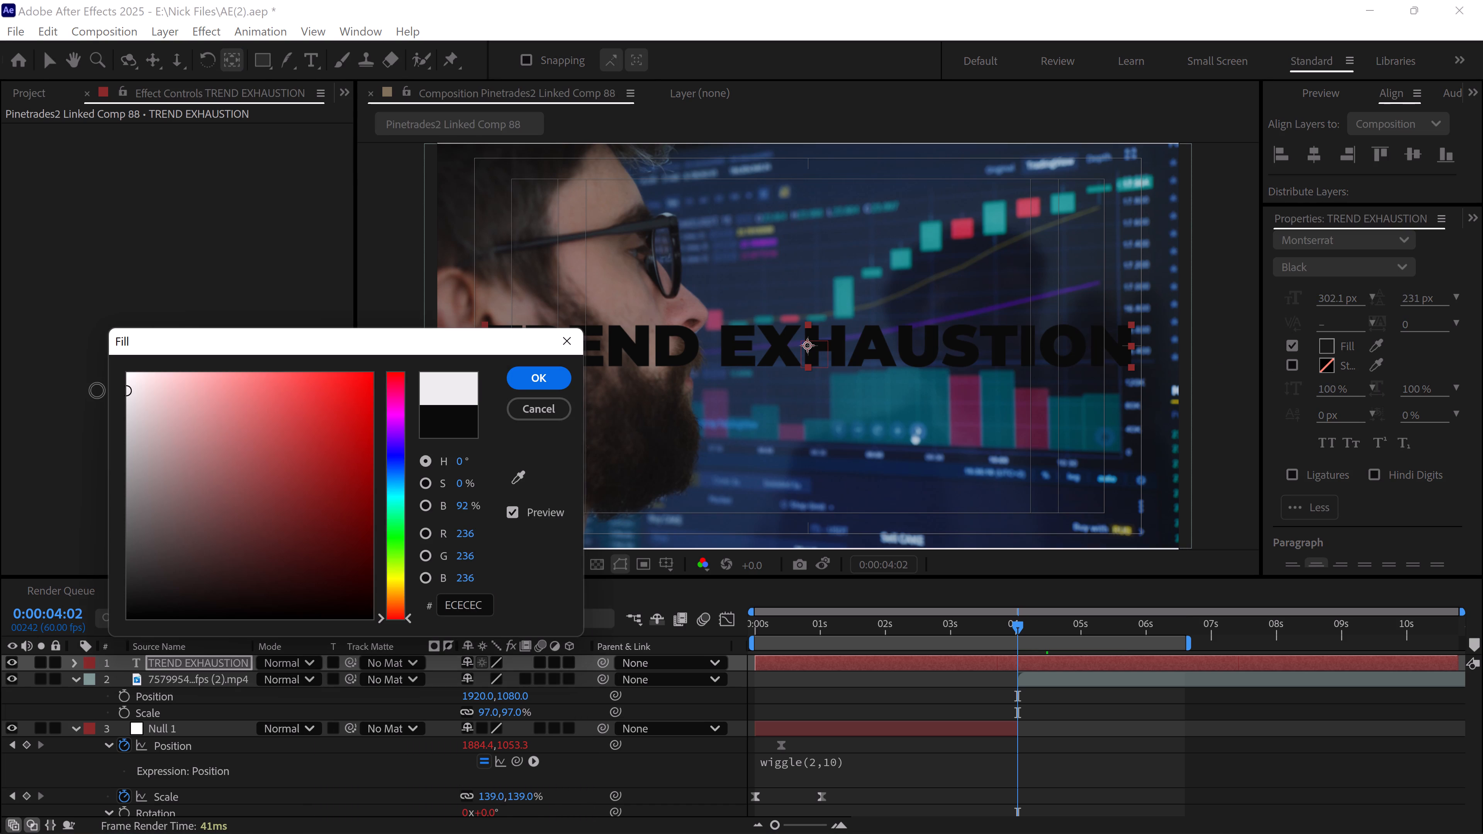
{"action": "left_click_drag", "start_coordinate": [97, 391], "coordinate": [106, 390]}
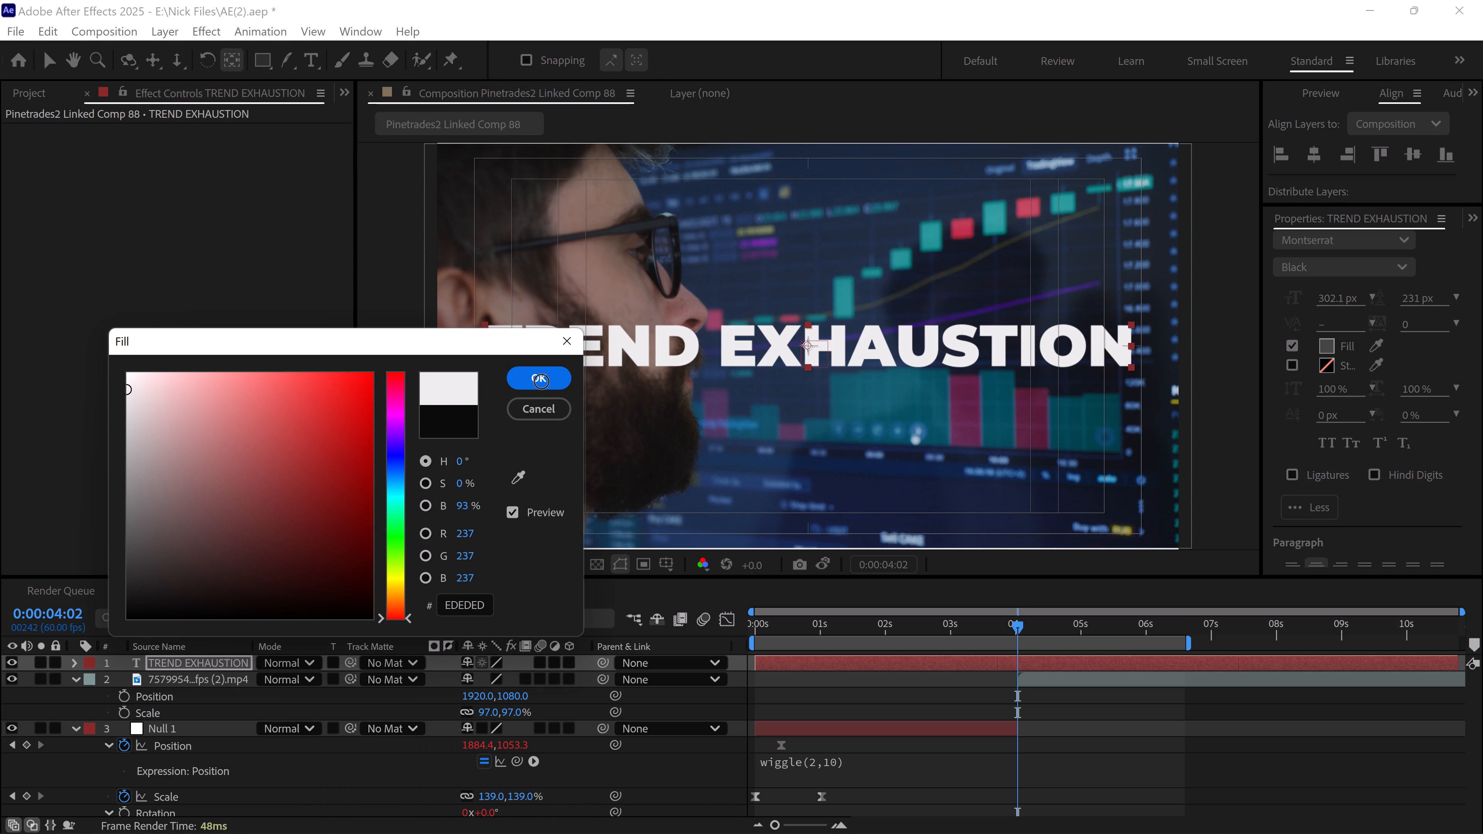
{"action": "left_click", "coordinate": [542, 382]}
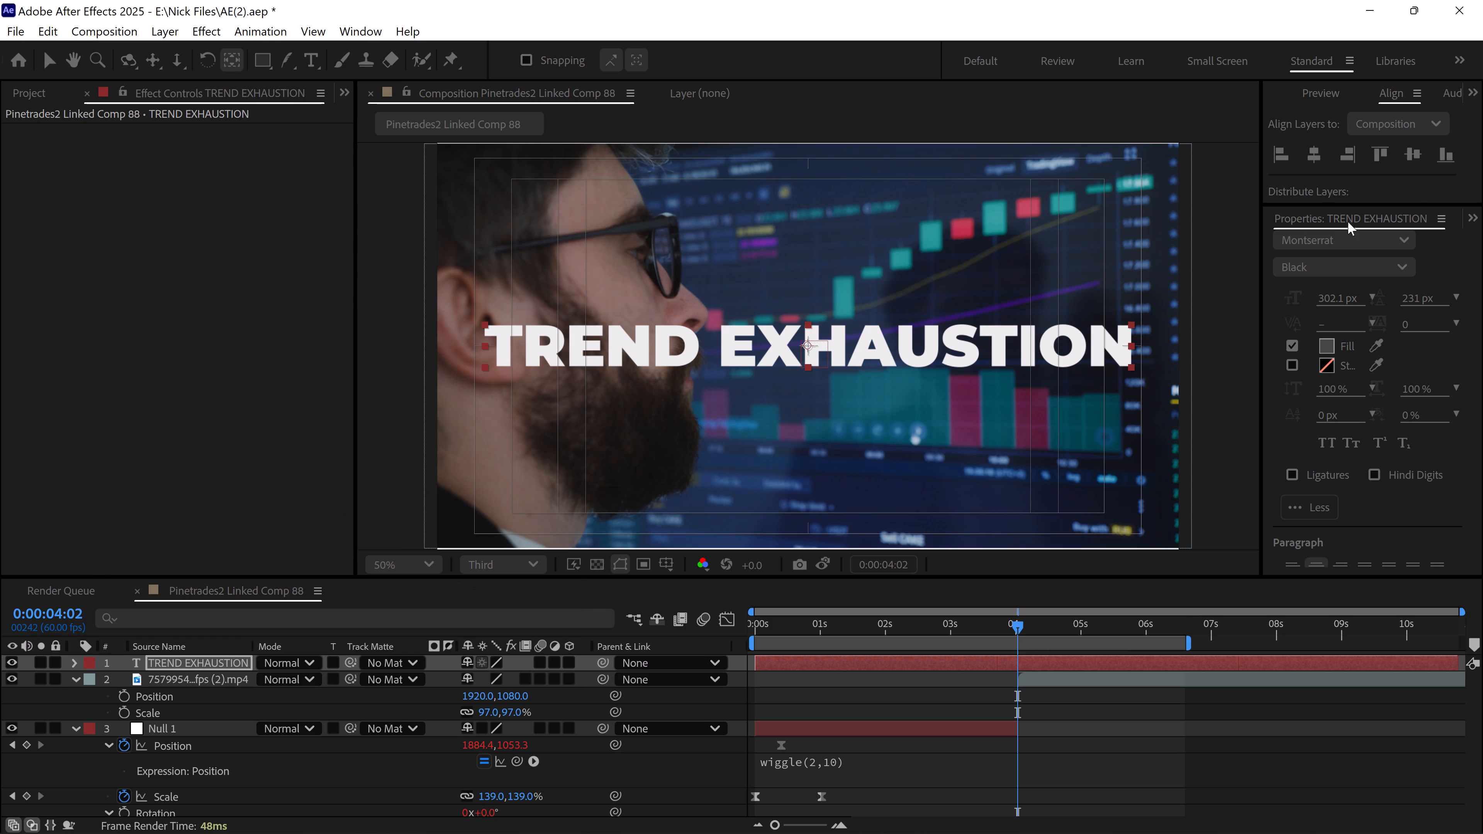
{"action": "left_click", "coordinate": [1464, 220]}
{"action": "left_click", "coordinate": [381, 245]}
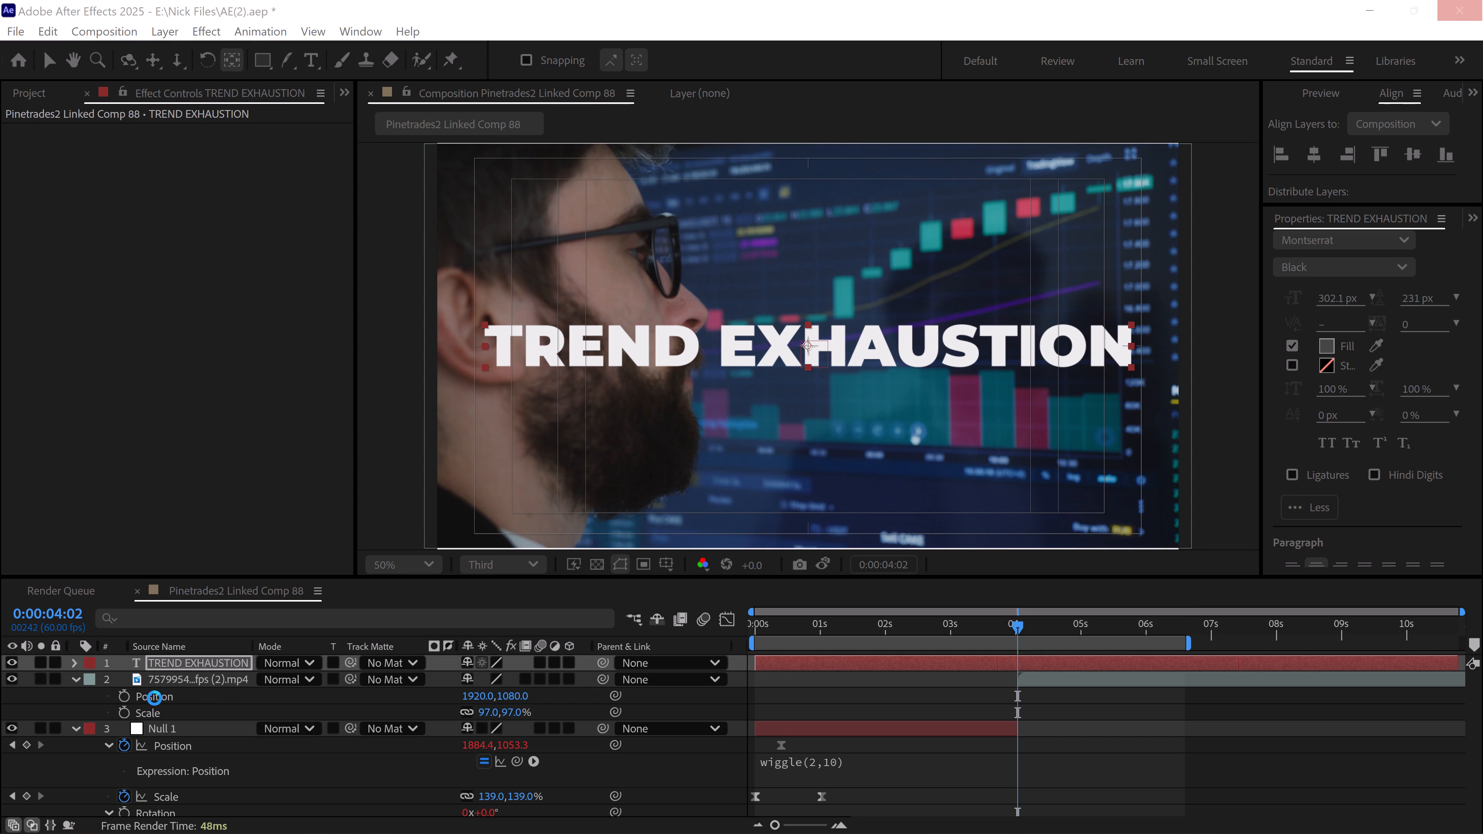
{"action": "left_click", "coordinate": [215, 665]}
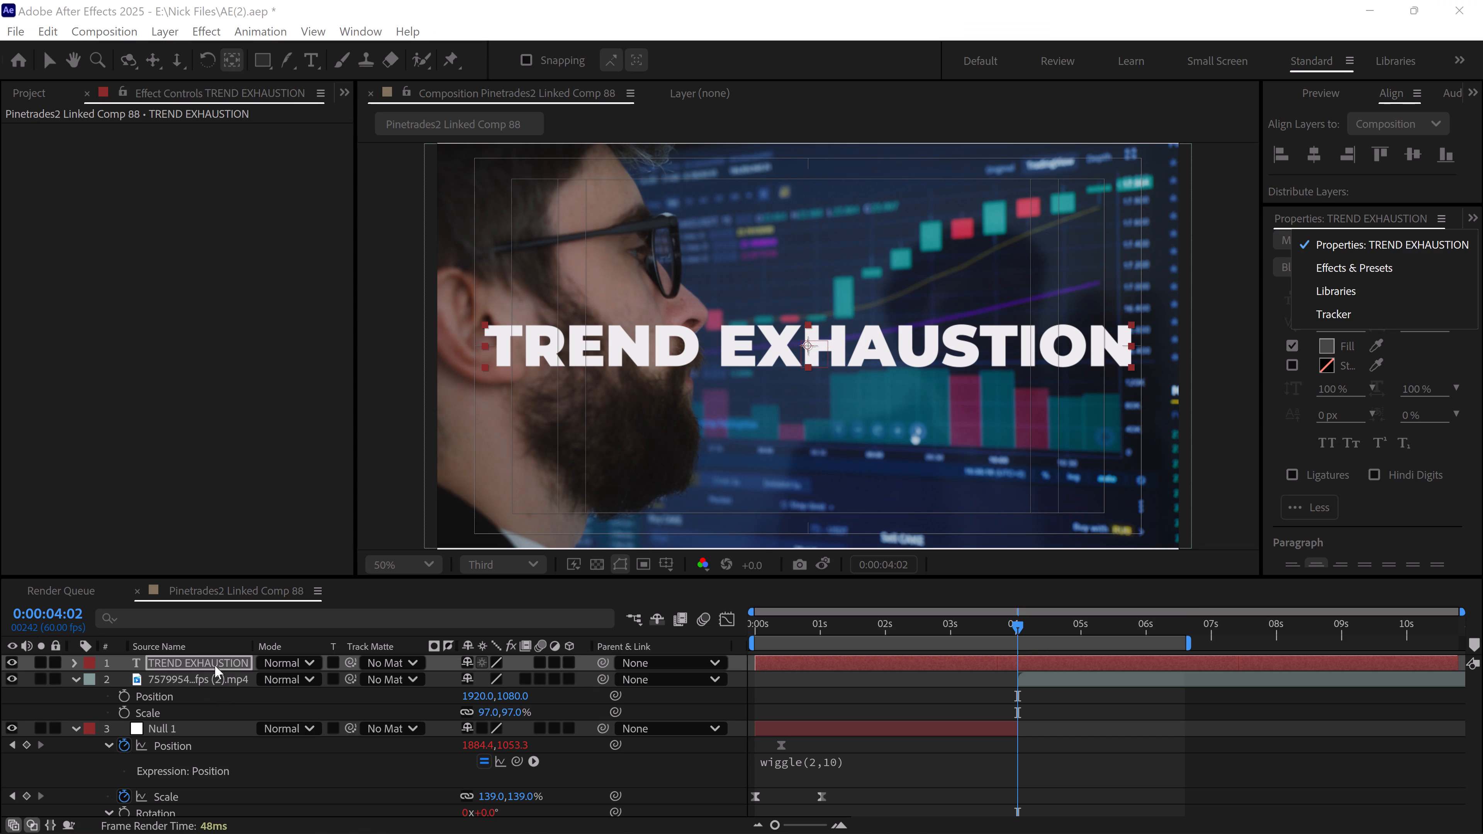
Set the scale of the 7579954 footage layer to 109%.
{"action": "left_click", "coordinate": [209, 679]}
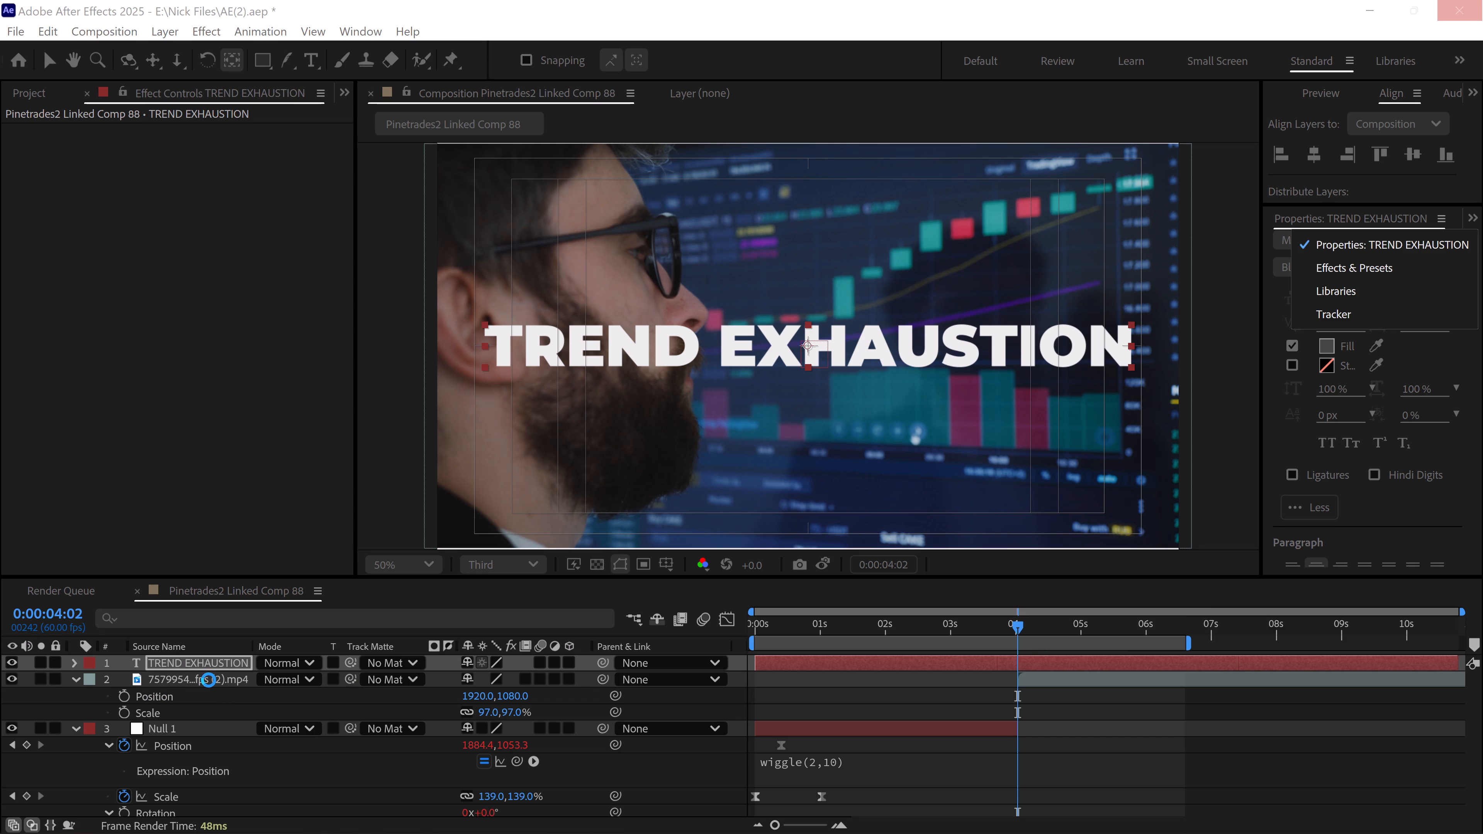
{"action": "key", "text": "s"}
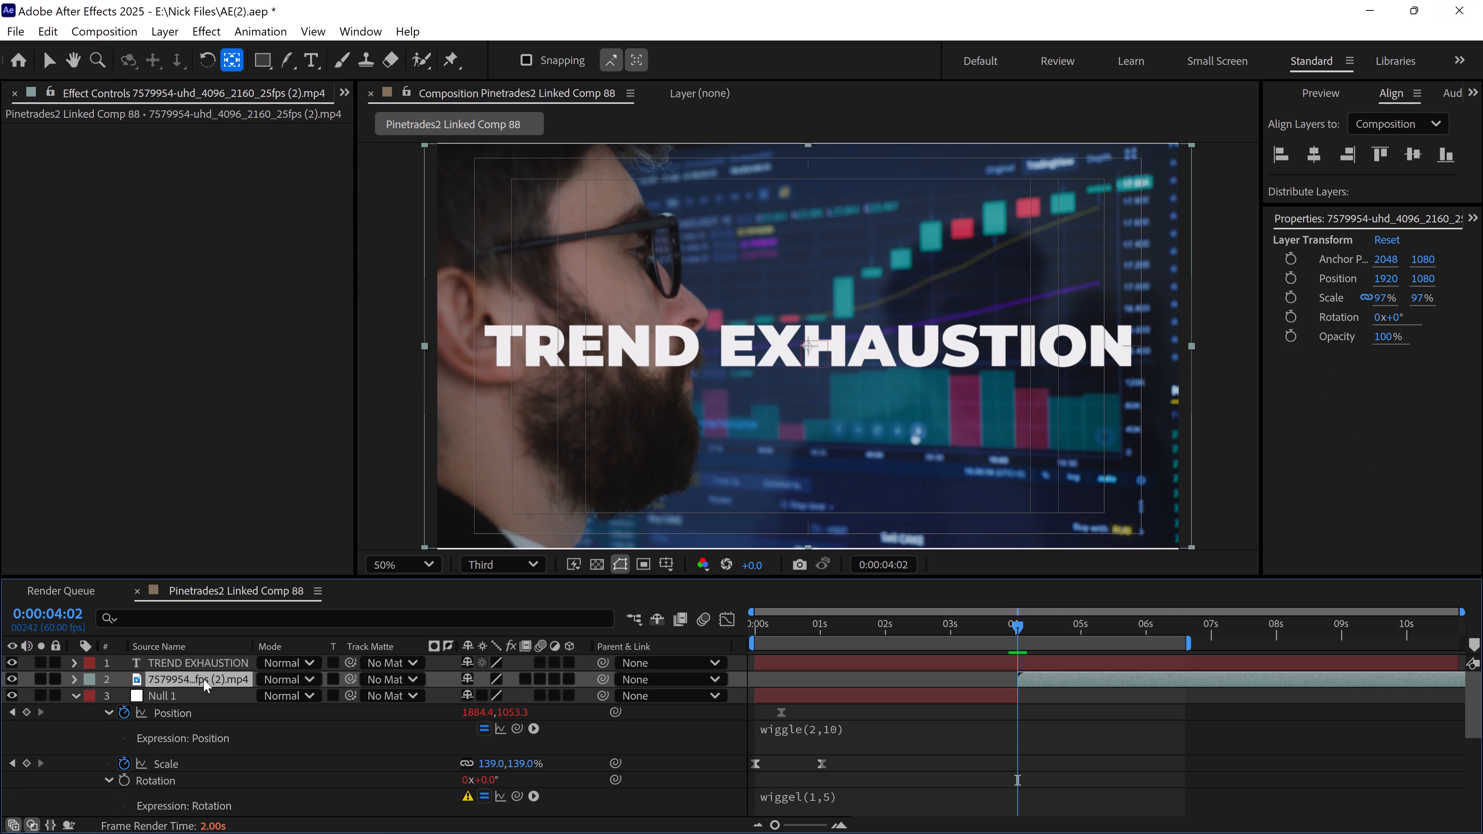
{"action": "key", "text": "s"}
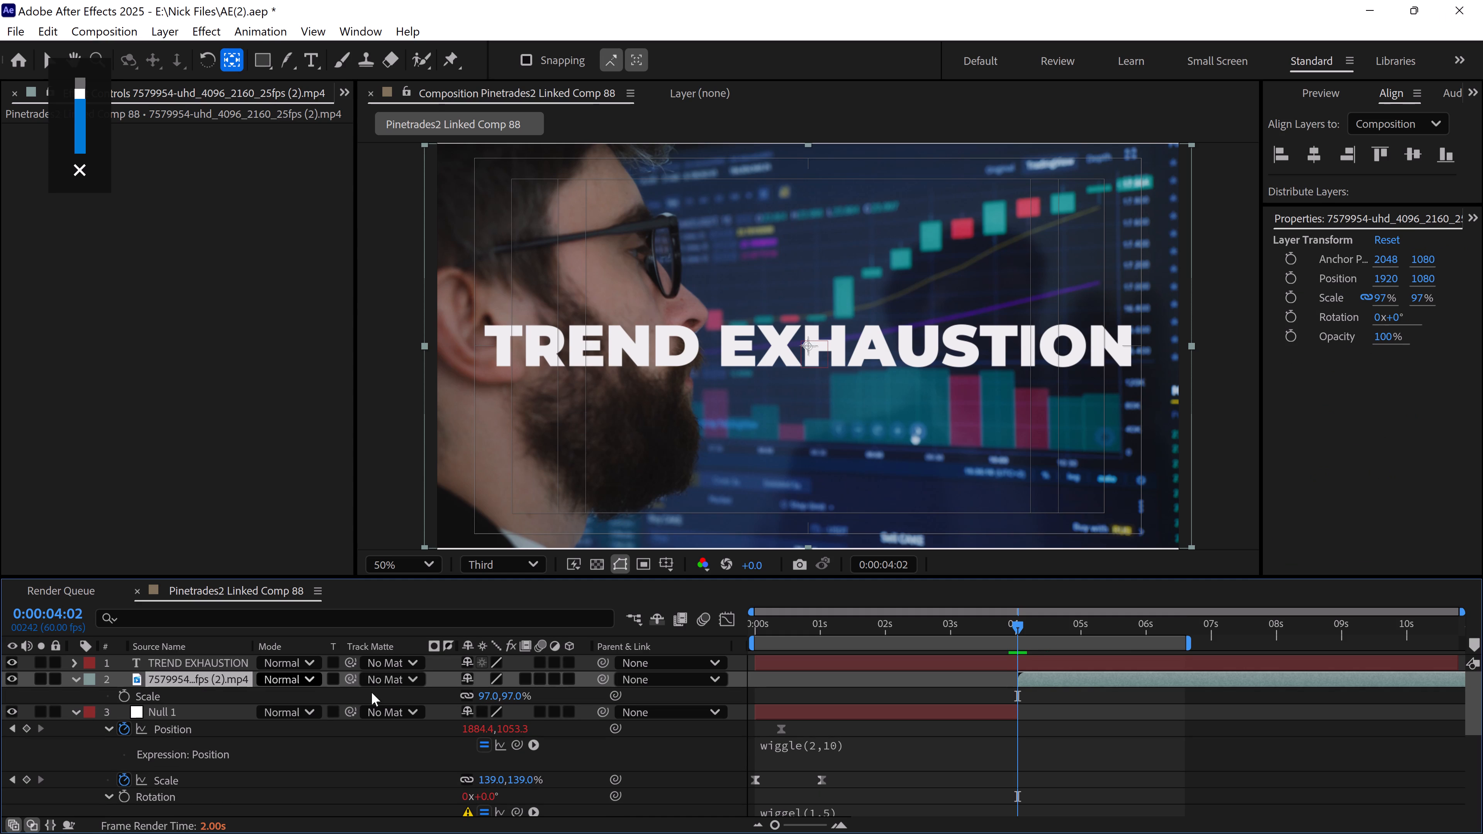
{"action": "left_click_drag", "start_coordinate": [481, 693], "coordinate": [492, 693]}
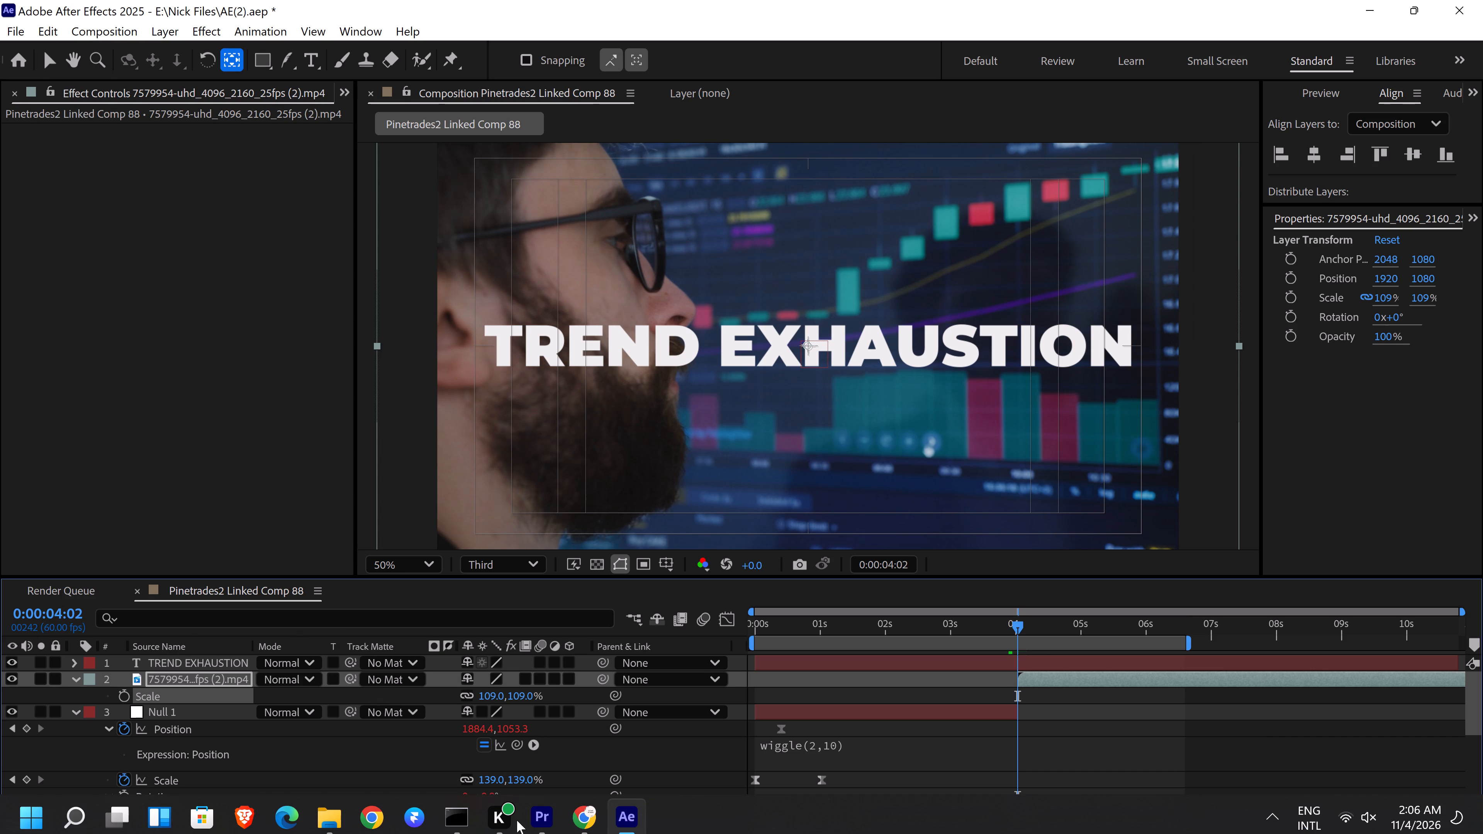
Switch to Premiere Pro and examine the linked comp clip's effect controls, including its opacity blend mode options.
{"action": "left_click", "coordinate": [540, 822]}
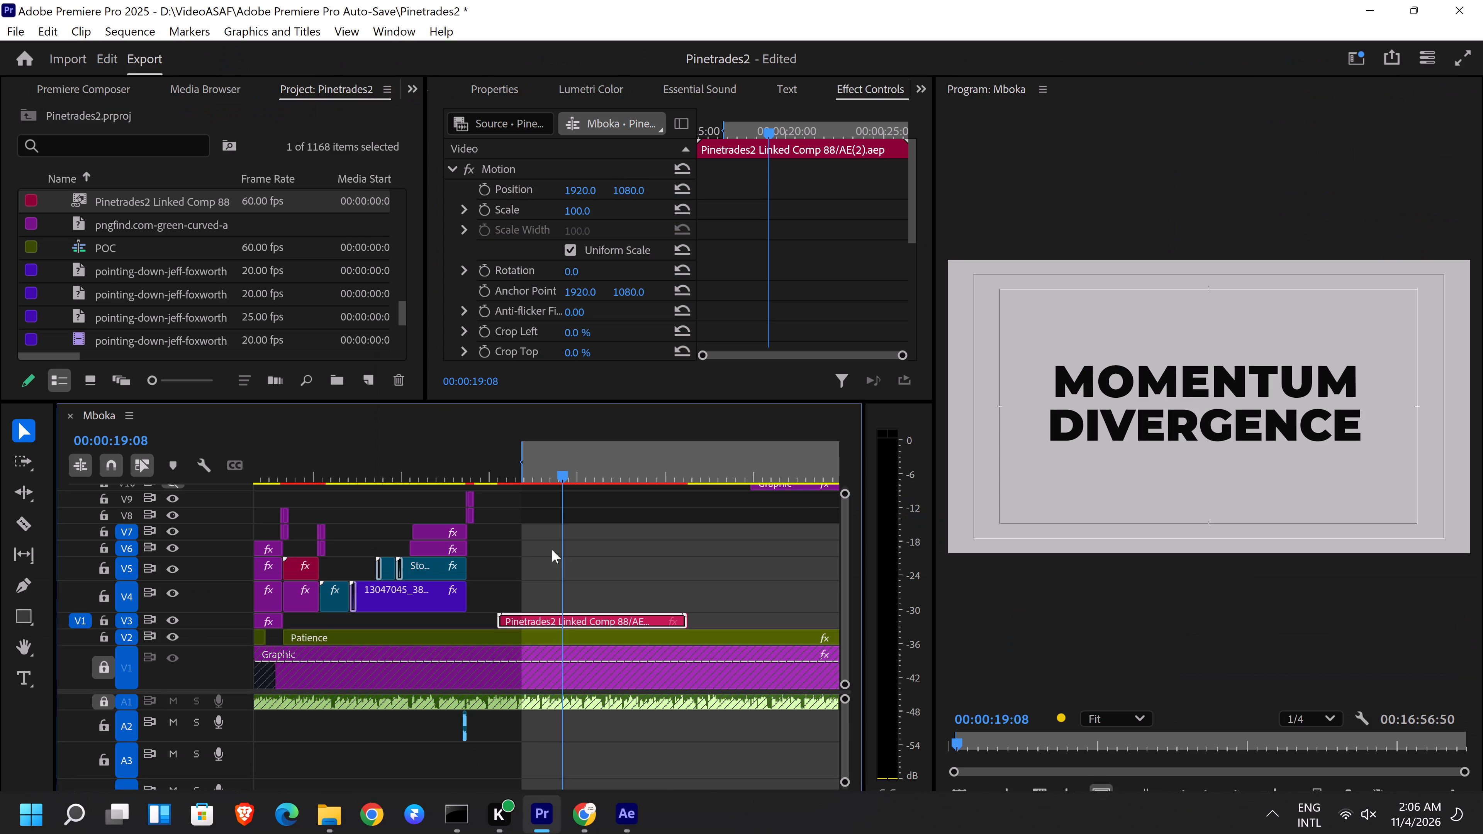
{"action": "scroll", "coordinate": [719, 266], "scroll_direction": "down", "scroll_amount": 7}
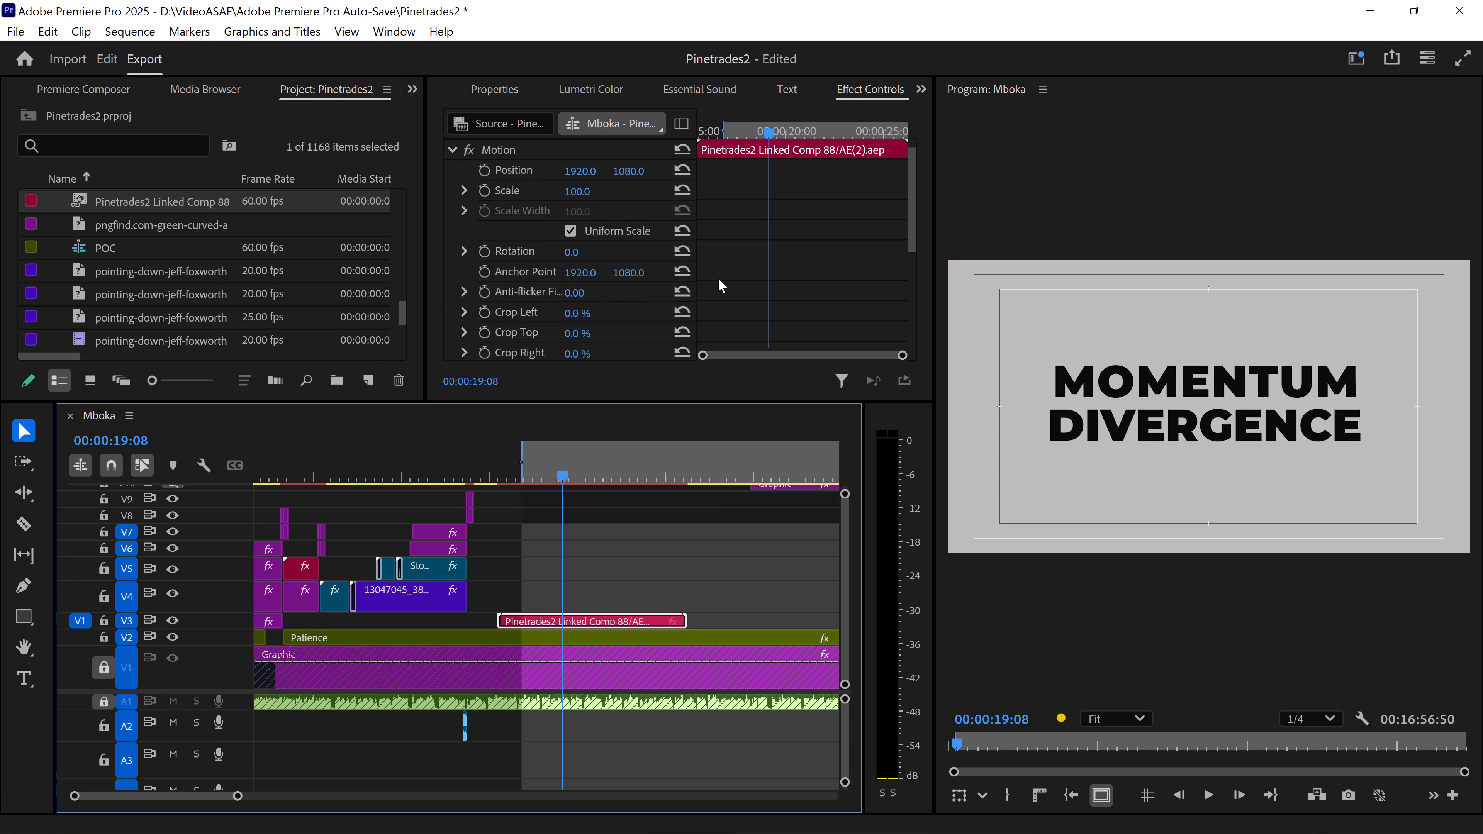
{"action": "scroll", "coordinate": [718, 279], "scroll_direction": "down", "scroll_amount": 3}
{"action": "scroll", "coordinate": [756, 265], "scroll_direction": "down", "scroll_amount": 8}
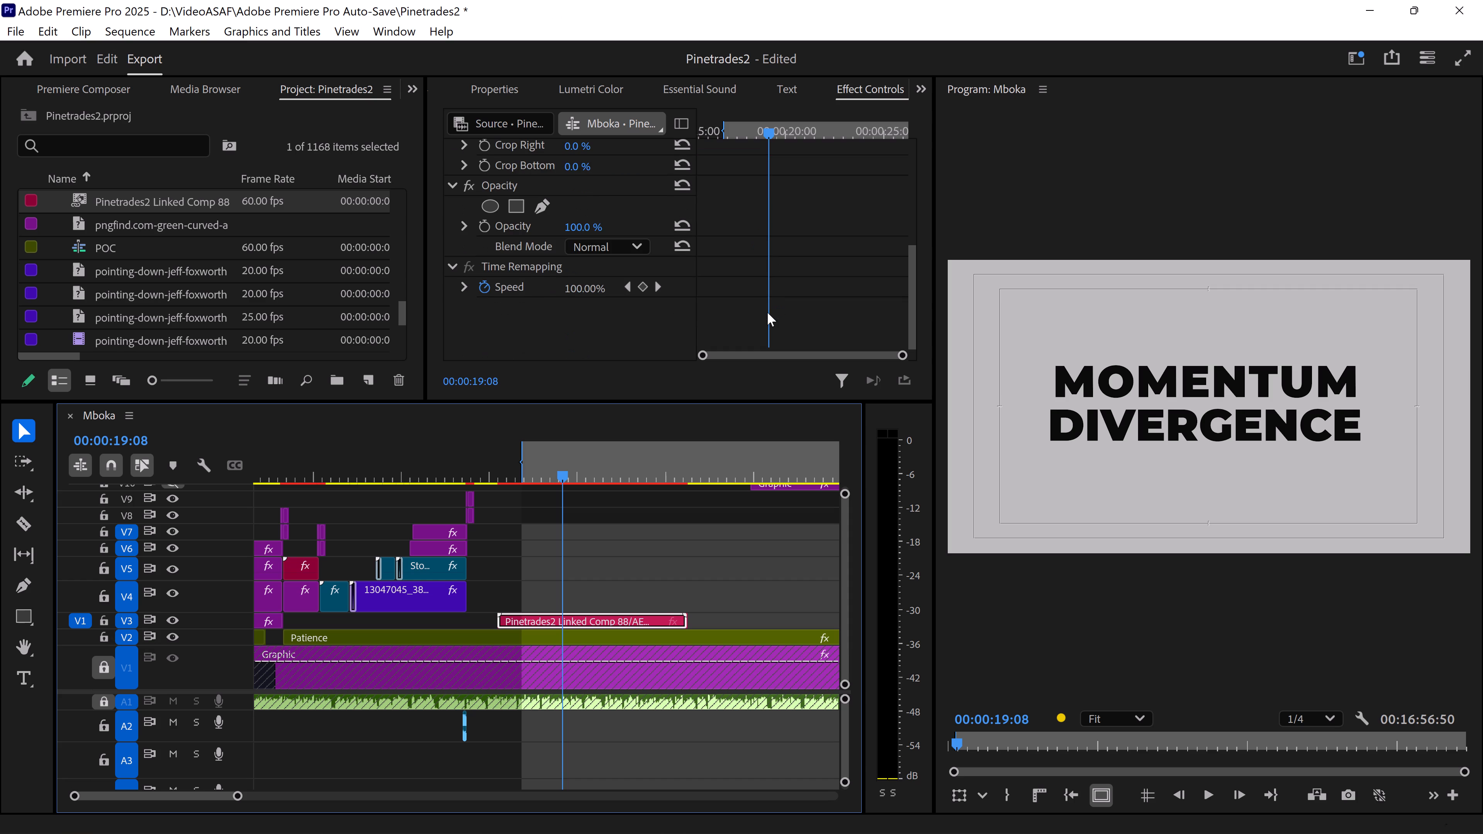
{"action": "left_click", "coordinate": [635, 249]}
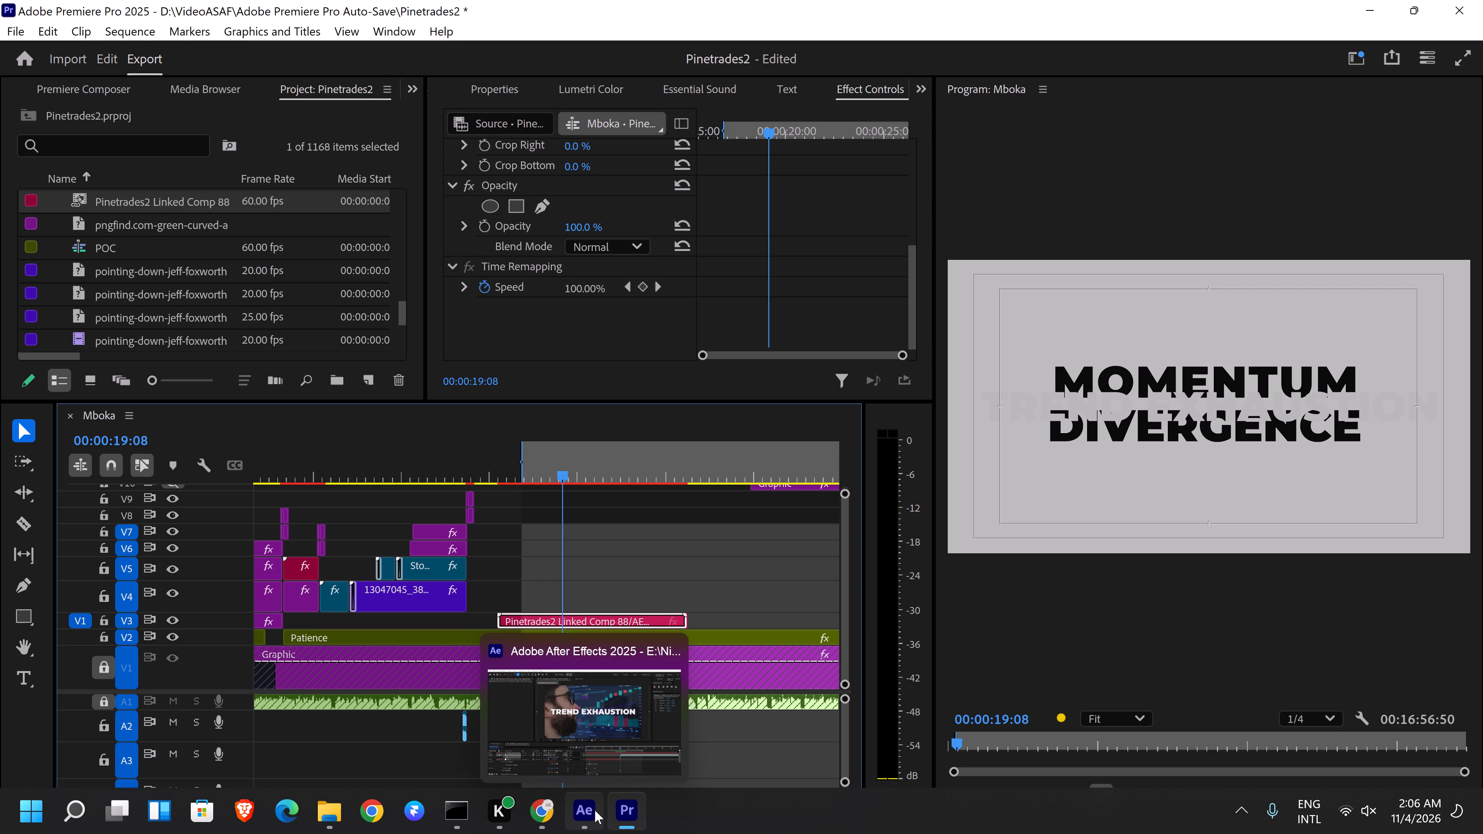
{"action": "left_click", "coordinate": [619, 241]}
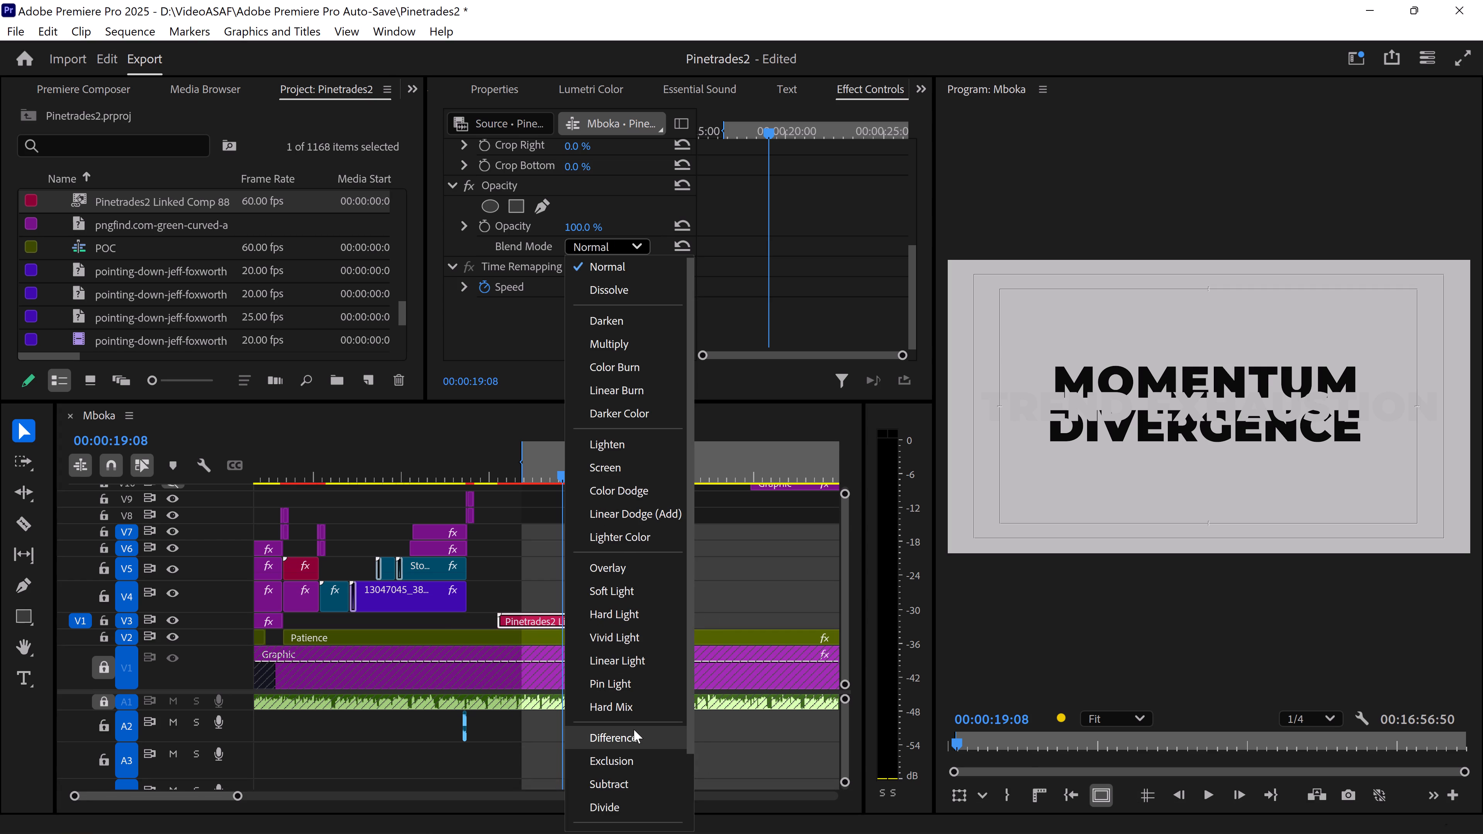
{"action": "left_click", "coordinate": [724, 552]}
Return to After Effects and apply the Black & White colour correction effect to the 7579954 footage layer.
{"action": "left_click", "coordinate": [575, 819]}
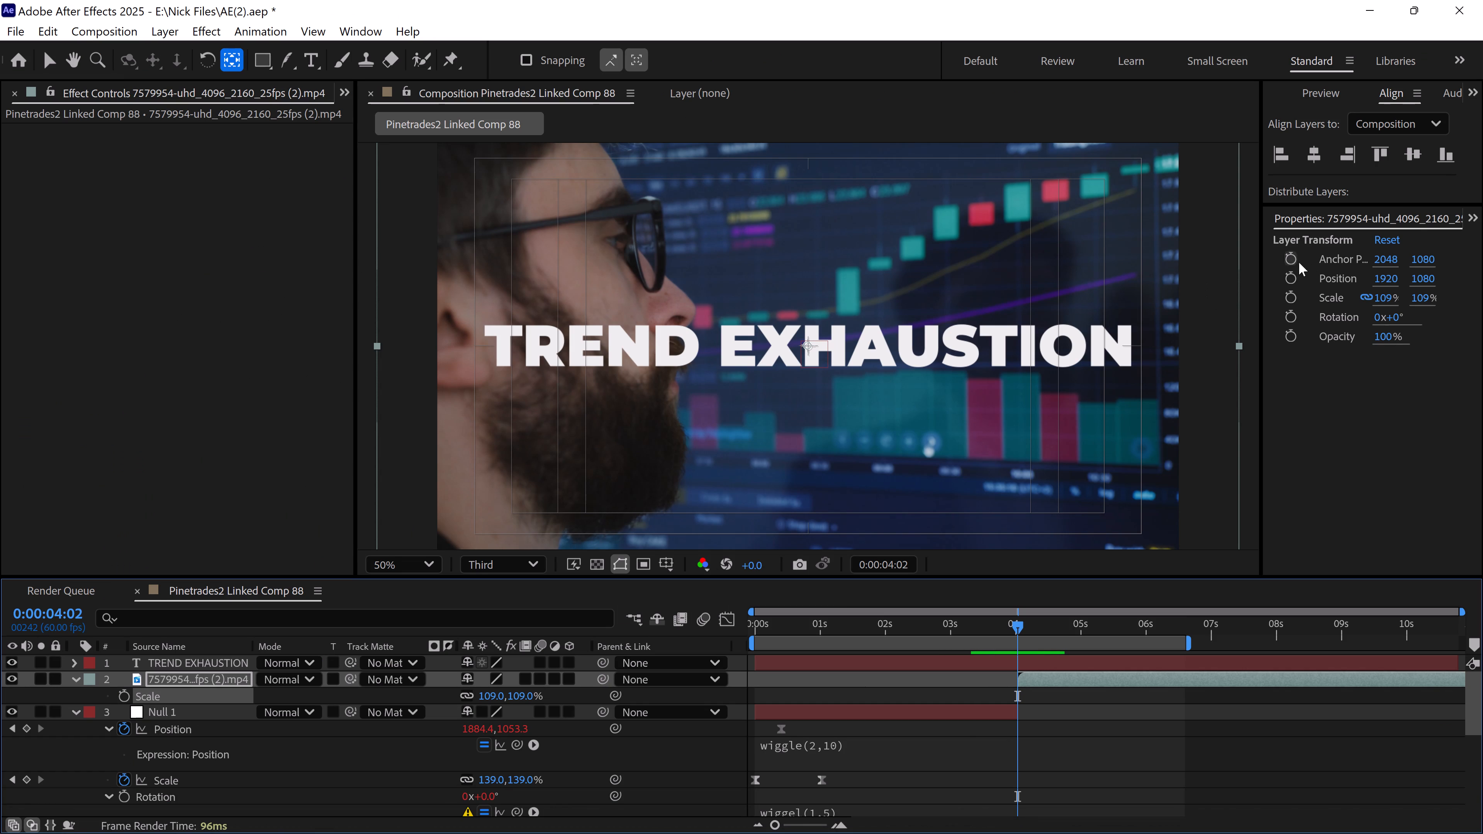
{"action": "left_click", "coordinate": [1473, 217]}
{"action": "left_click", "coordinate": [1354, 265]}
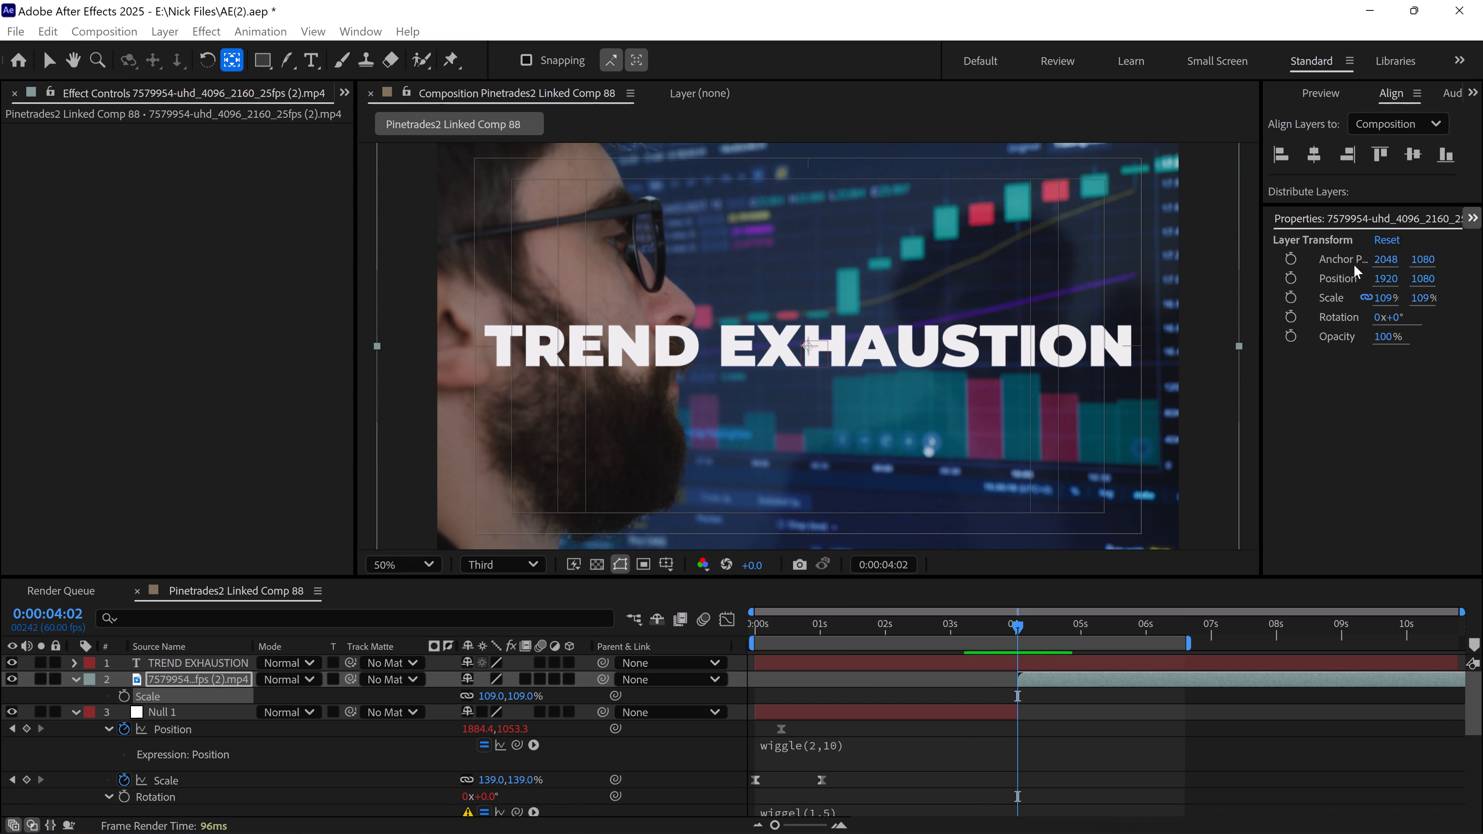
{"action": "triple_click", "coordinate": [1347, 238]}
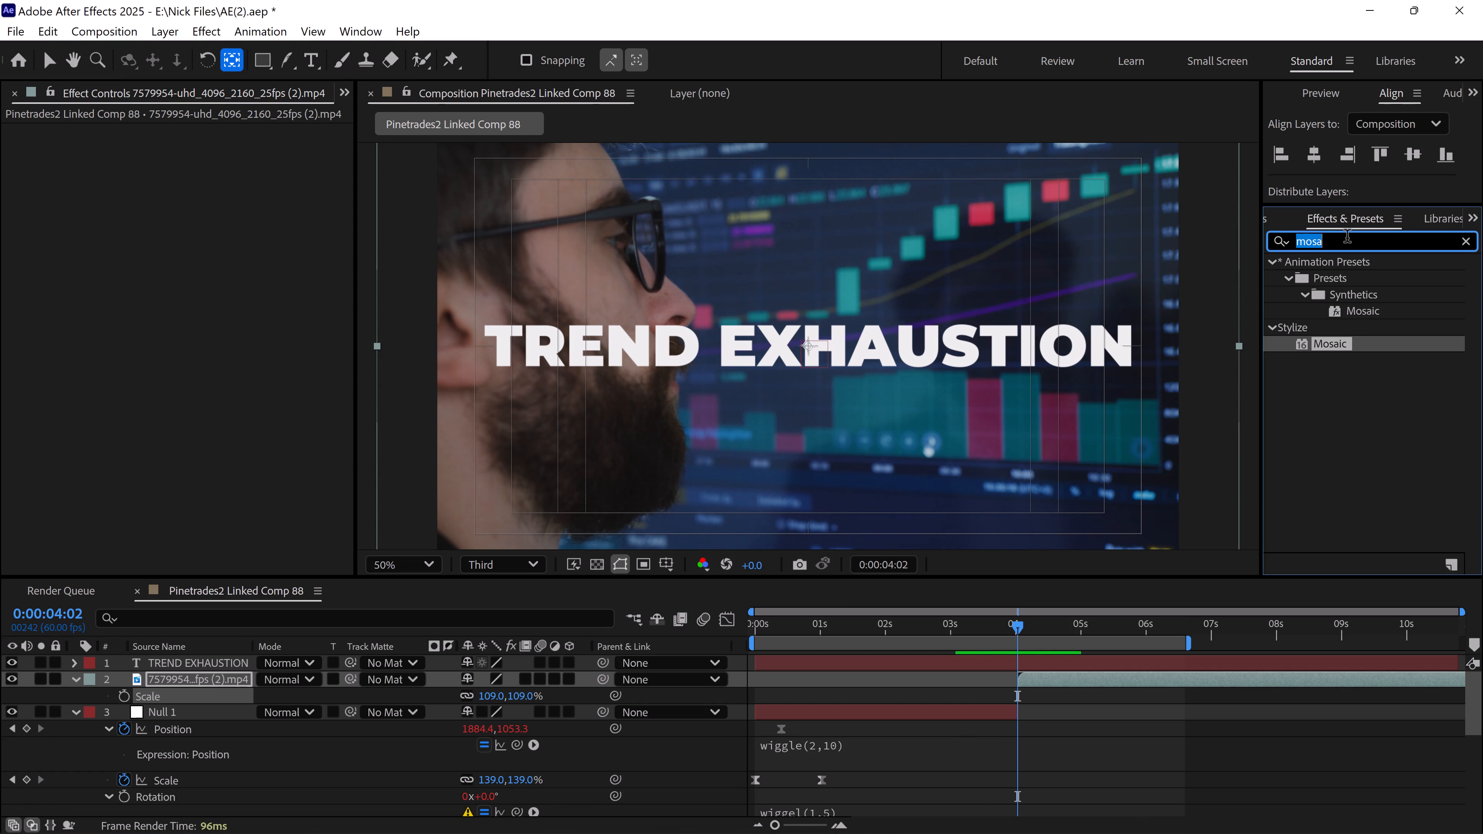
{"action": "type", "text": "black"}
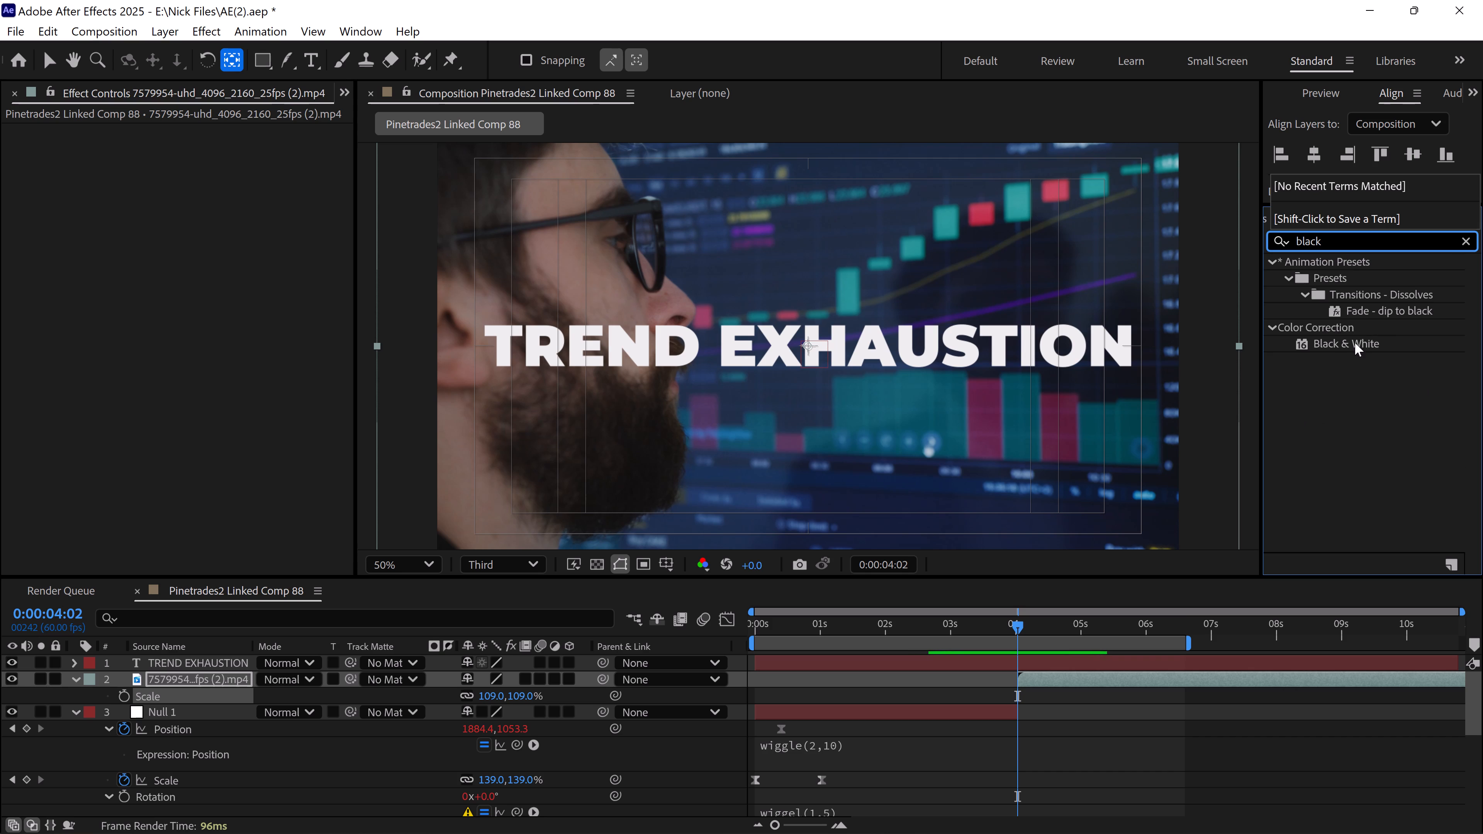
{"action": "left_click_drag", "start_coordinate": [1355, 342], "coordinate": [176, 683]}
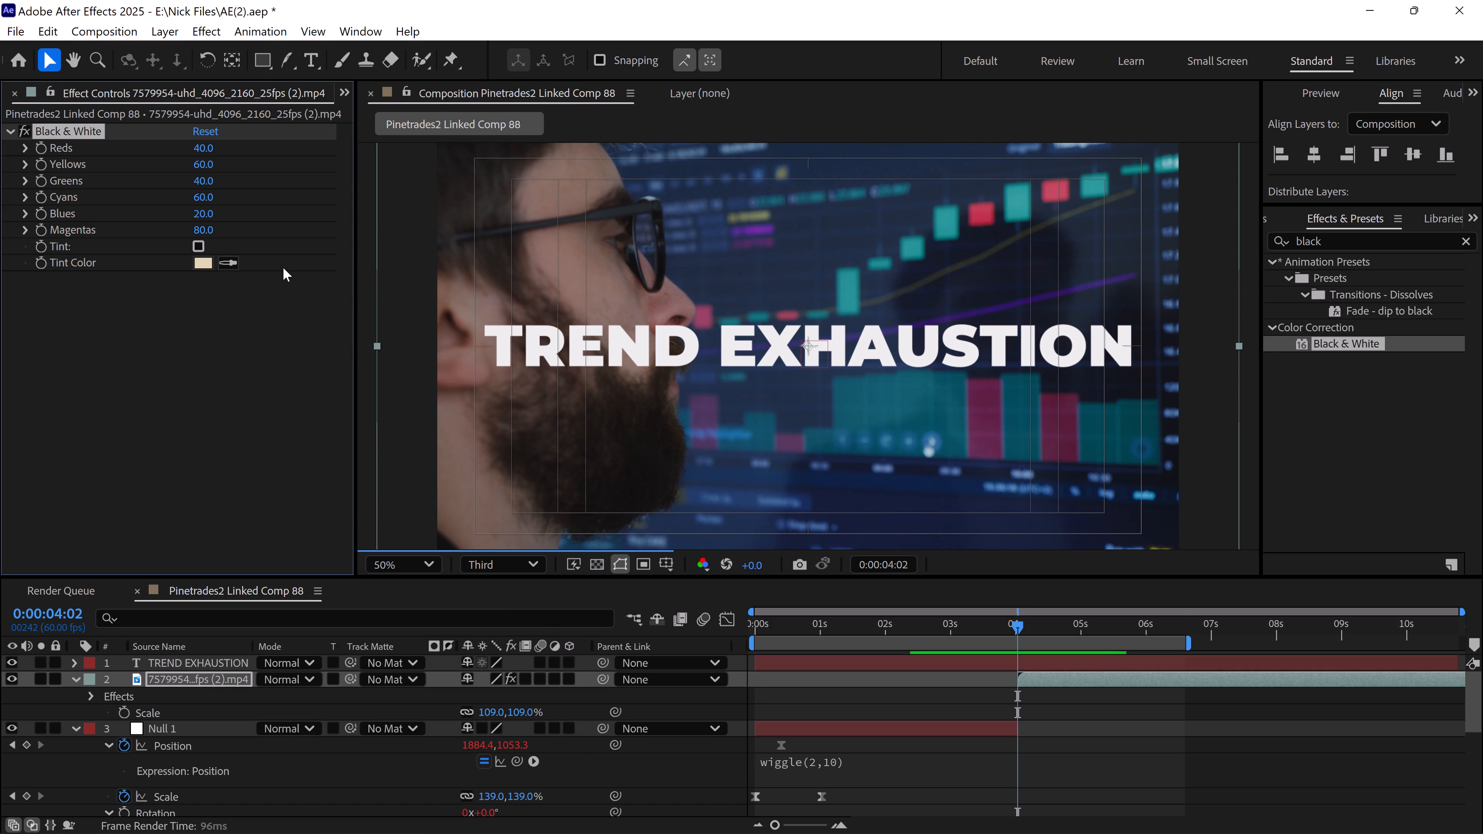
Trim the start of the TREND EXHAUSTION layer to 0:00:04:02.
{"action": "left_click", "coordinate": [1006, 658]}
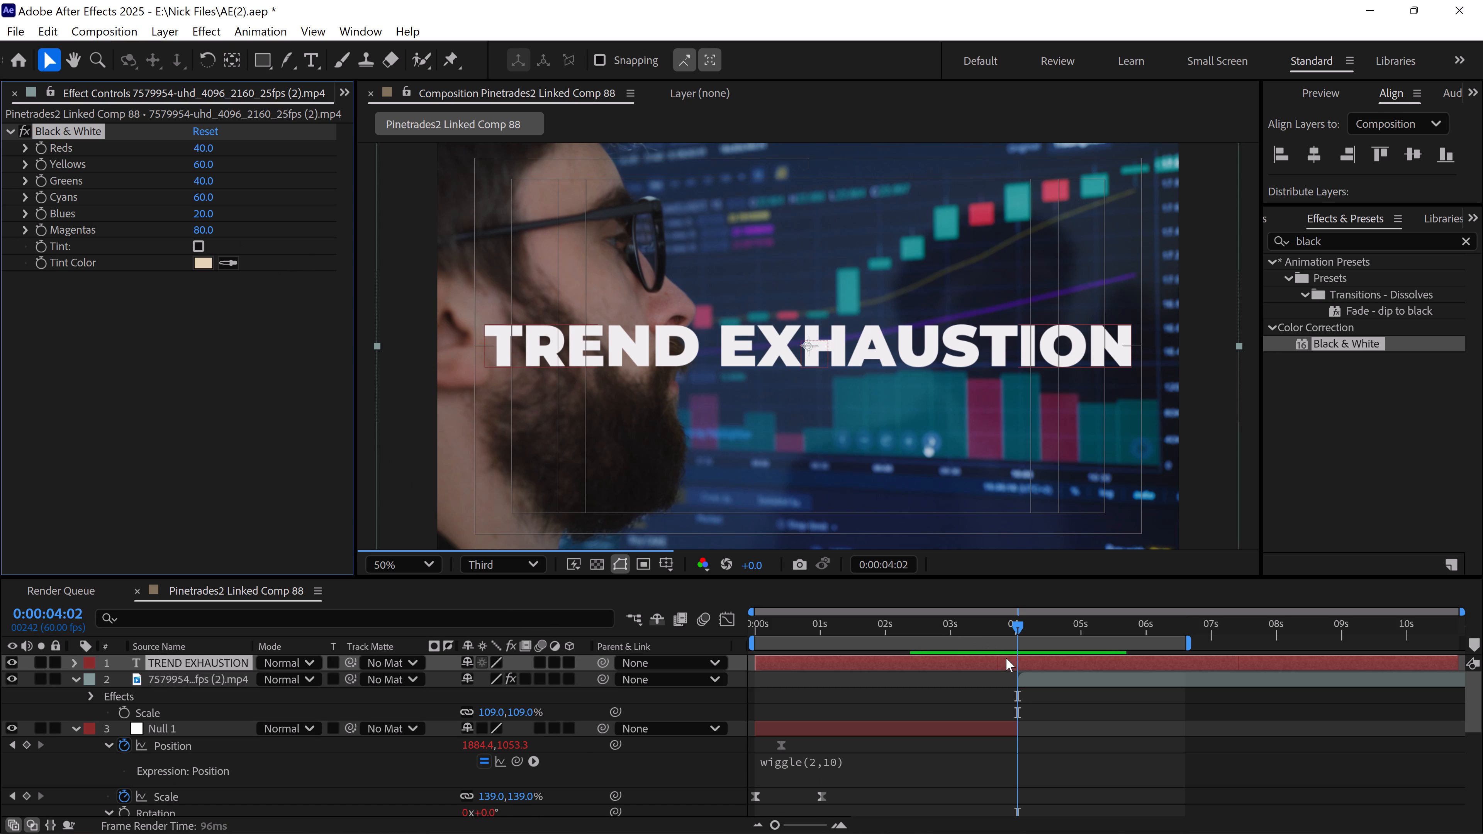
{"action": "key", "text": "alt+bracketleft"}
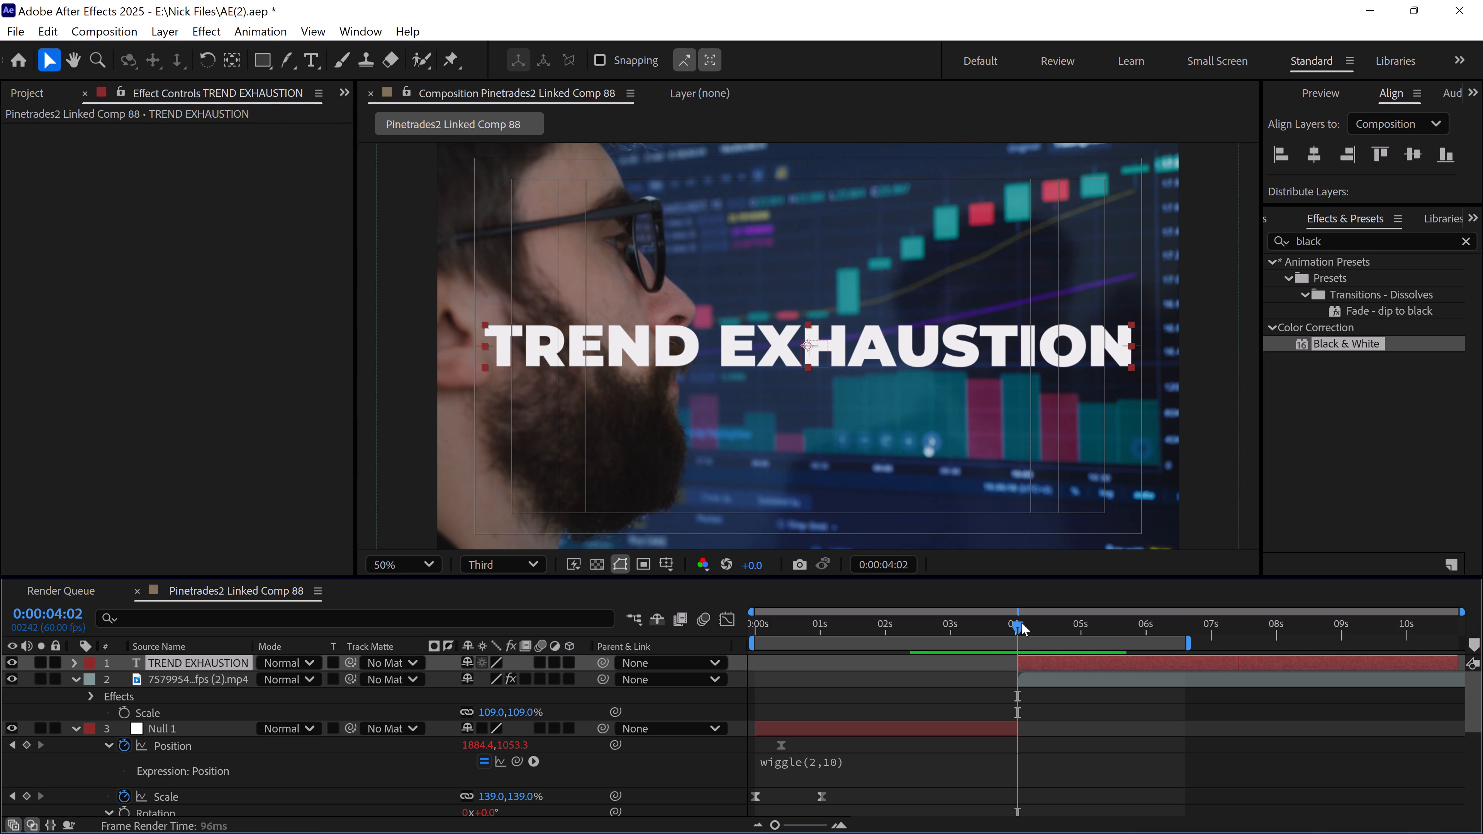
Set the Reds value of the footage layer's Black & White effect to 54, working at 0:00:04:23.
{"action": "left_click_drag", "start_coordinate": [1021, 622], "coordinate": [1055, 629]}
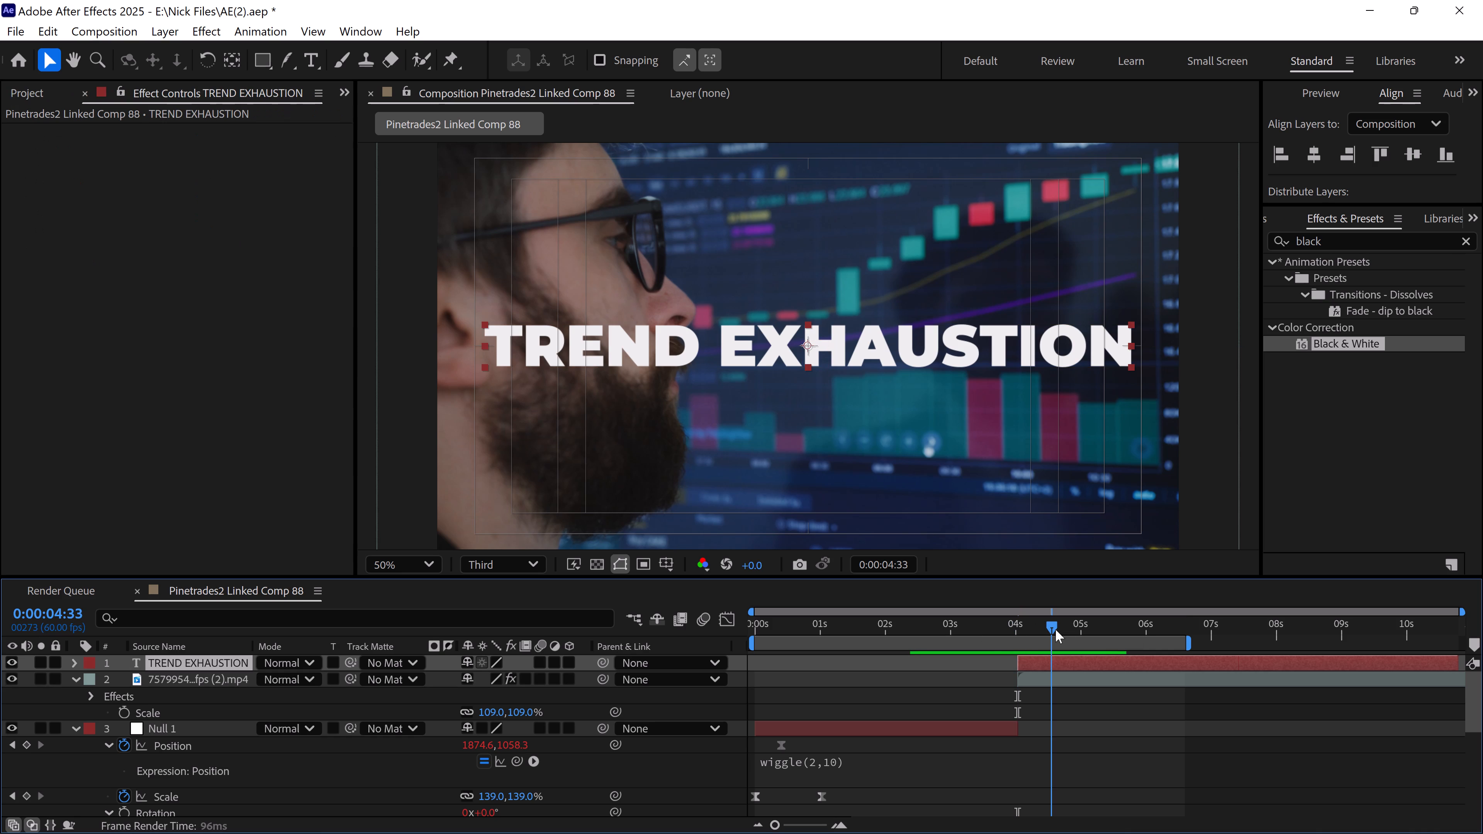
{"action": "left_click_drag", "start_coordinate": [1055, 629], "coordinate": [1044, 632]}
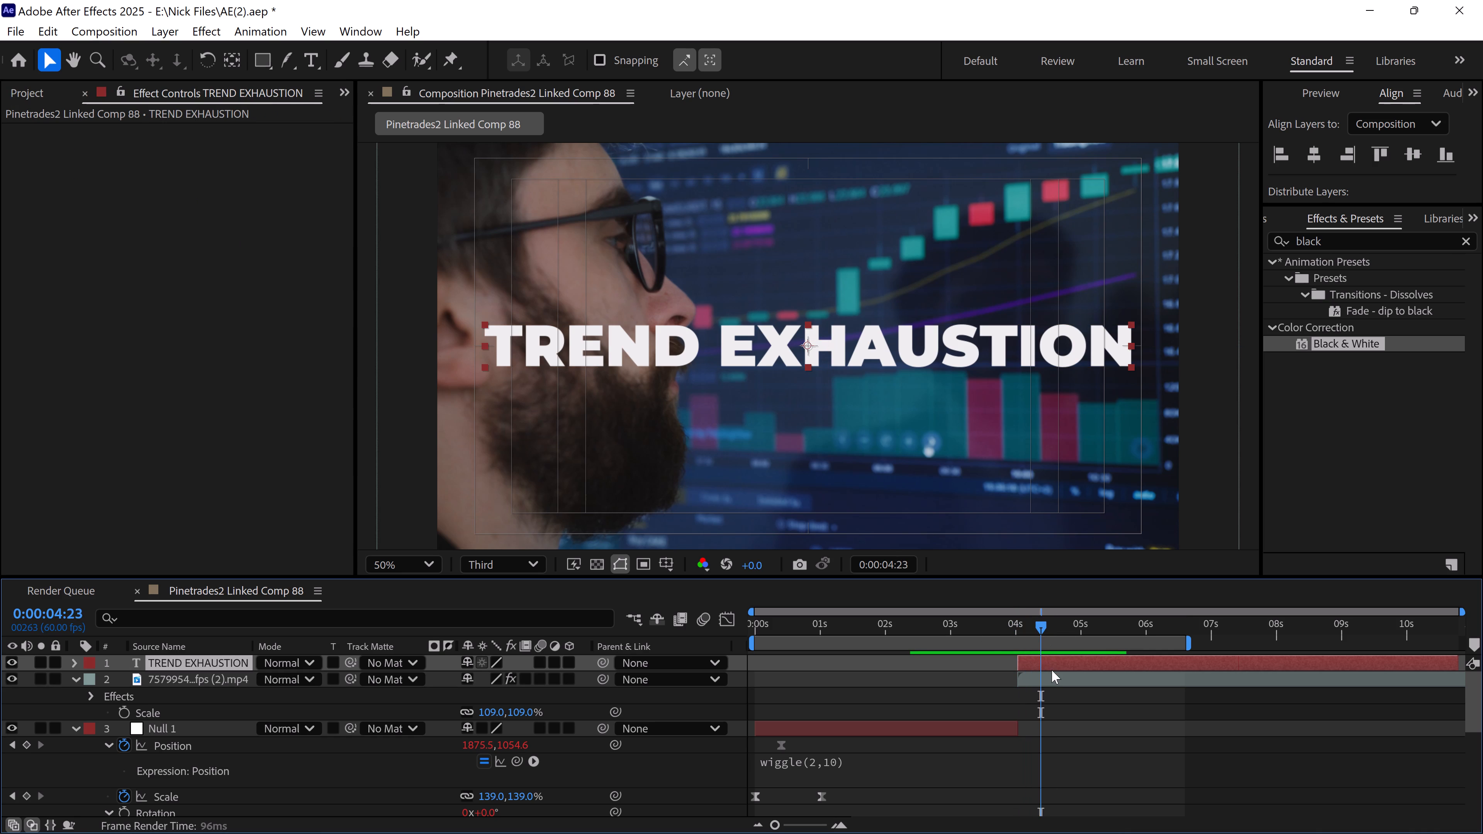
{"action": "left_click", "coordinate": [1054, 676]}
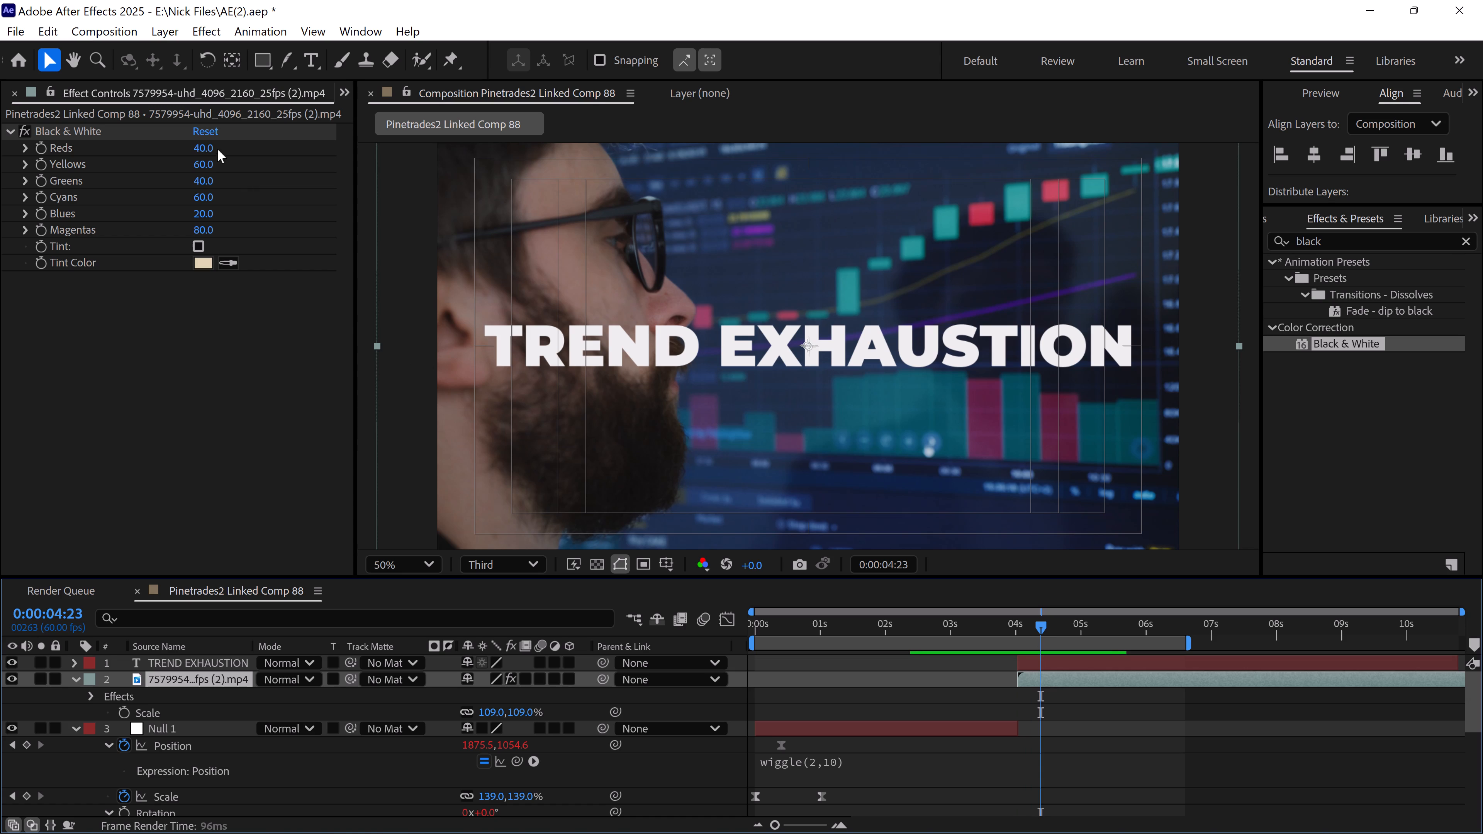
{"action": "left_click_drag", "start_coordinate": [203, 145], "coordinate": [220, 145]}
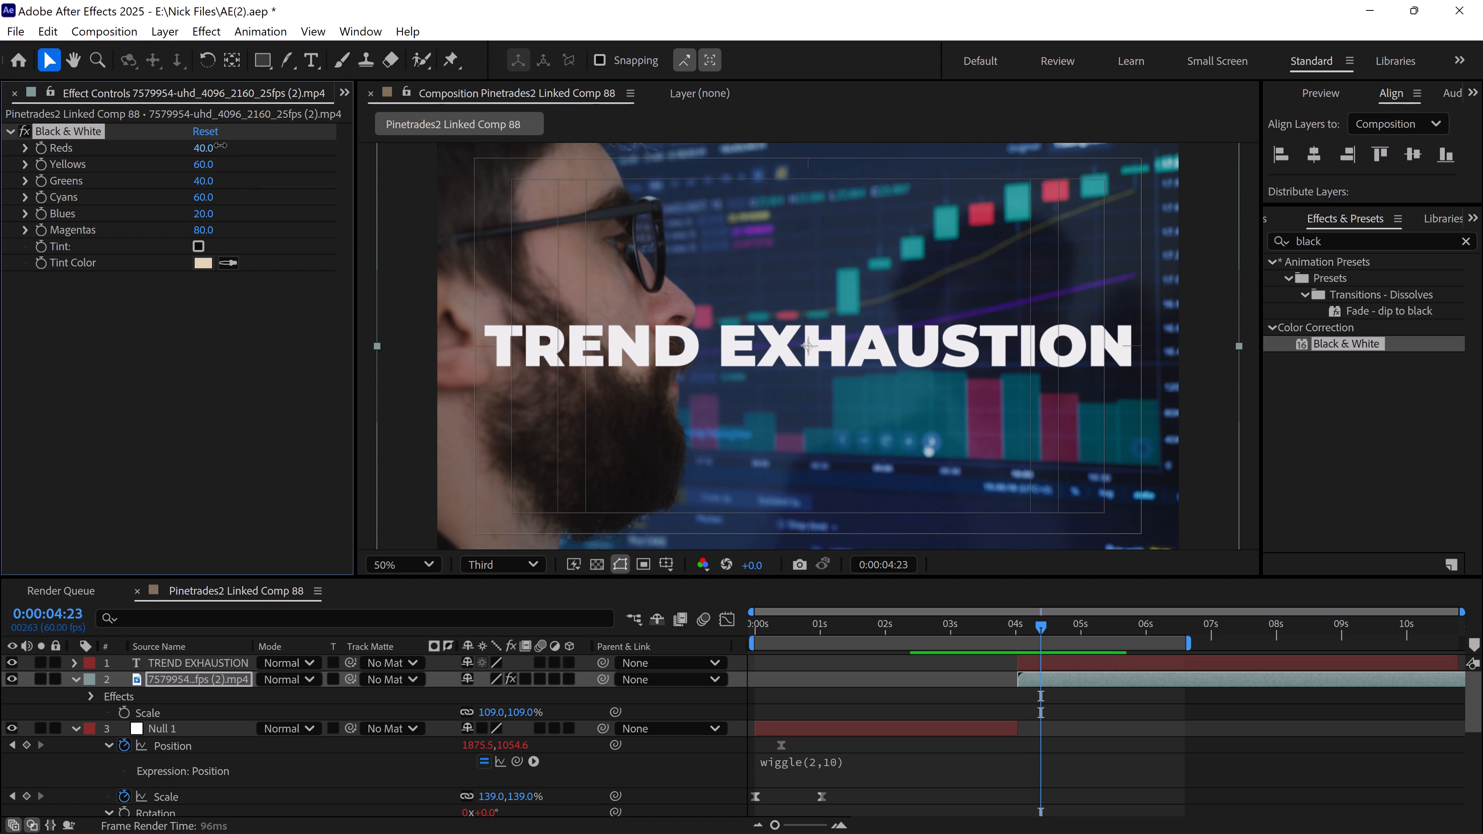
{"action": "left_click_drag", "start_coordinate": [220, 145], "coordinate": [222, 151]}
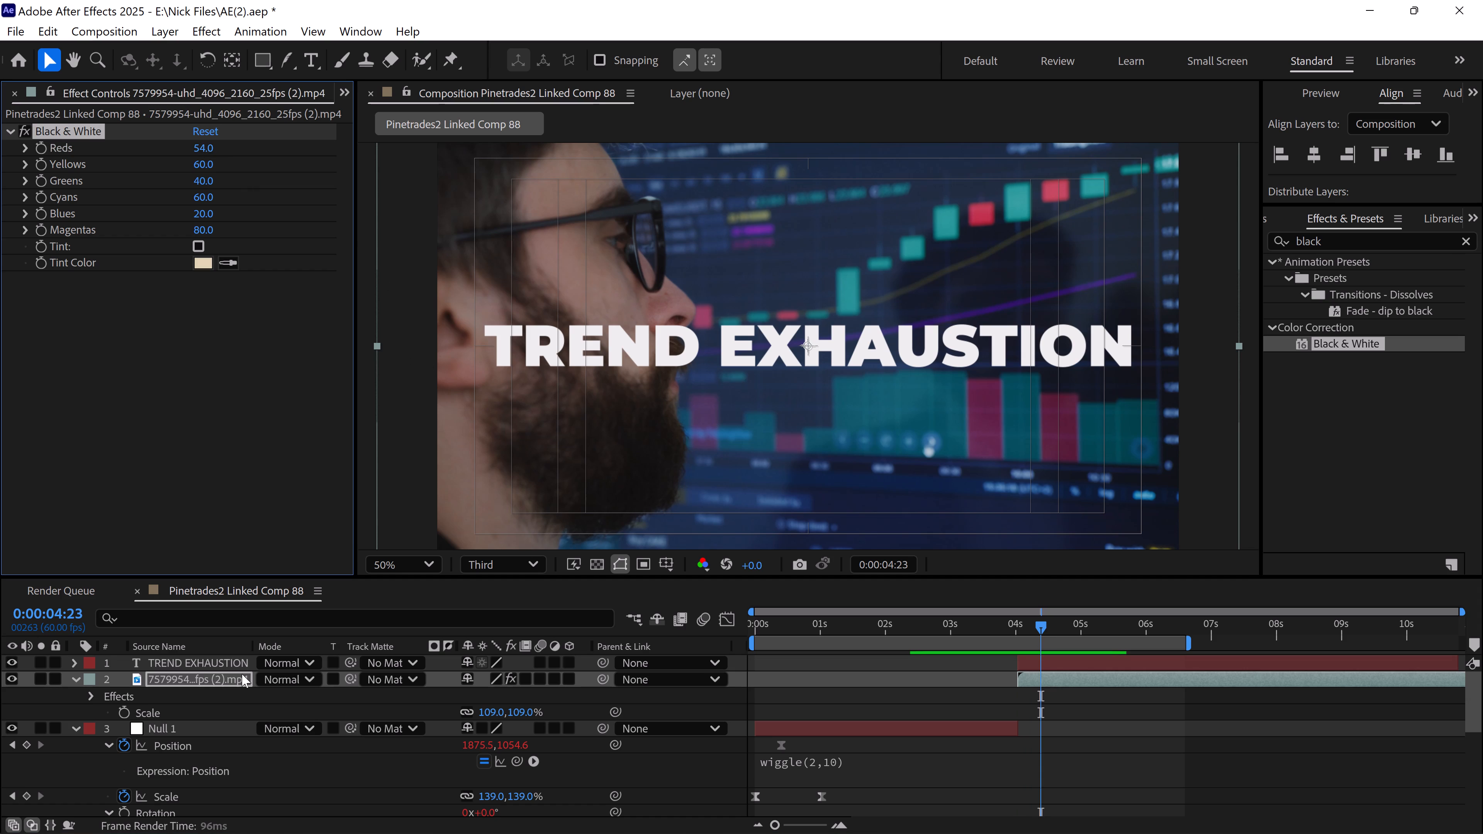
Toggle the footage layer's Black & White effect off and back on to compare the picture.
{"action": "left_click", "coordinate": [242, 674]}
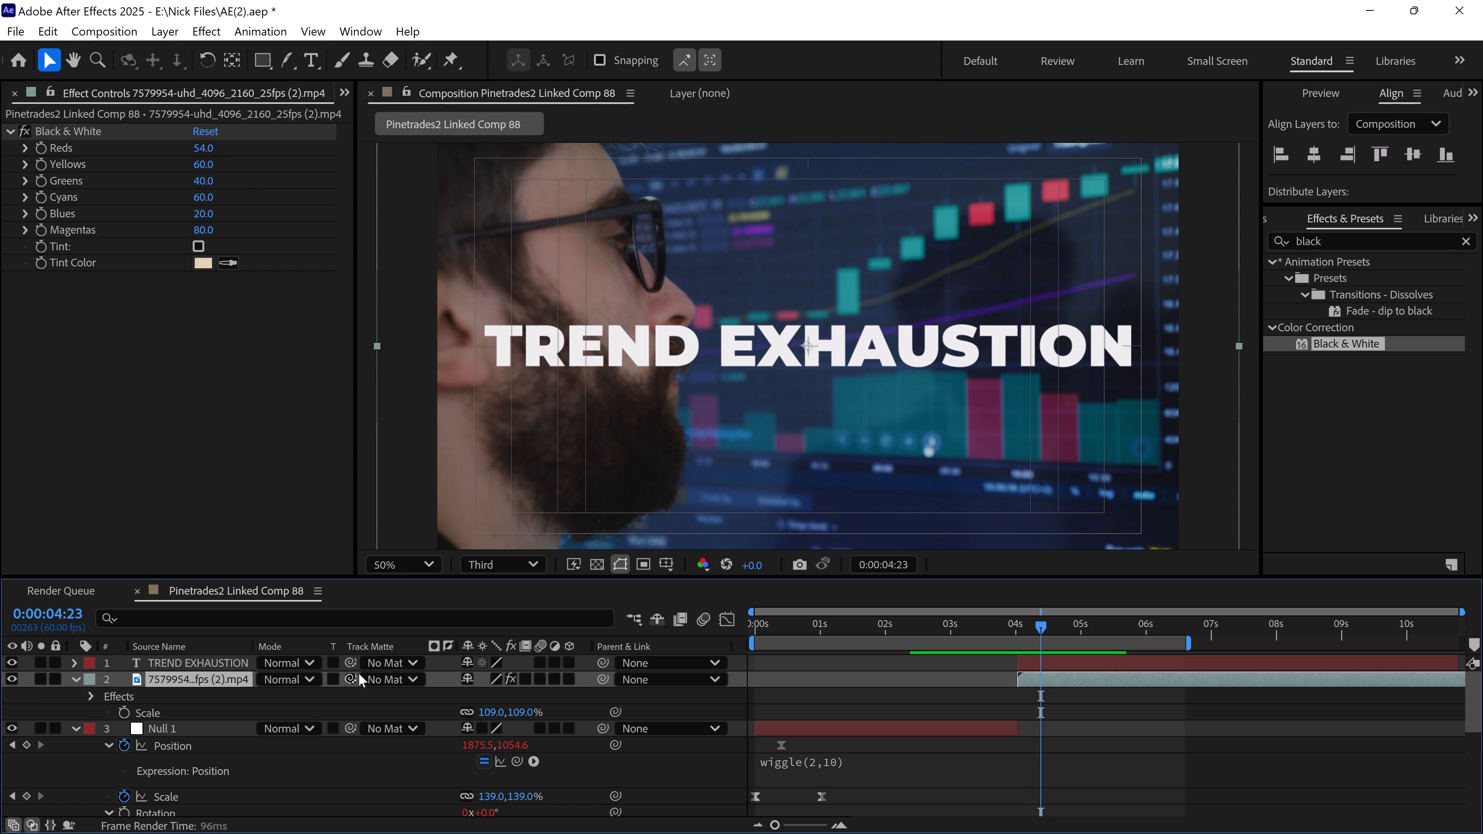
{"action": "left_click", "coordinate": [25, 132]}
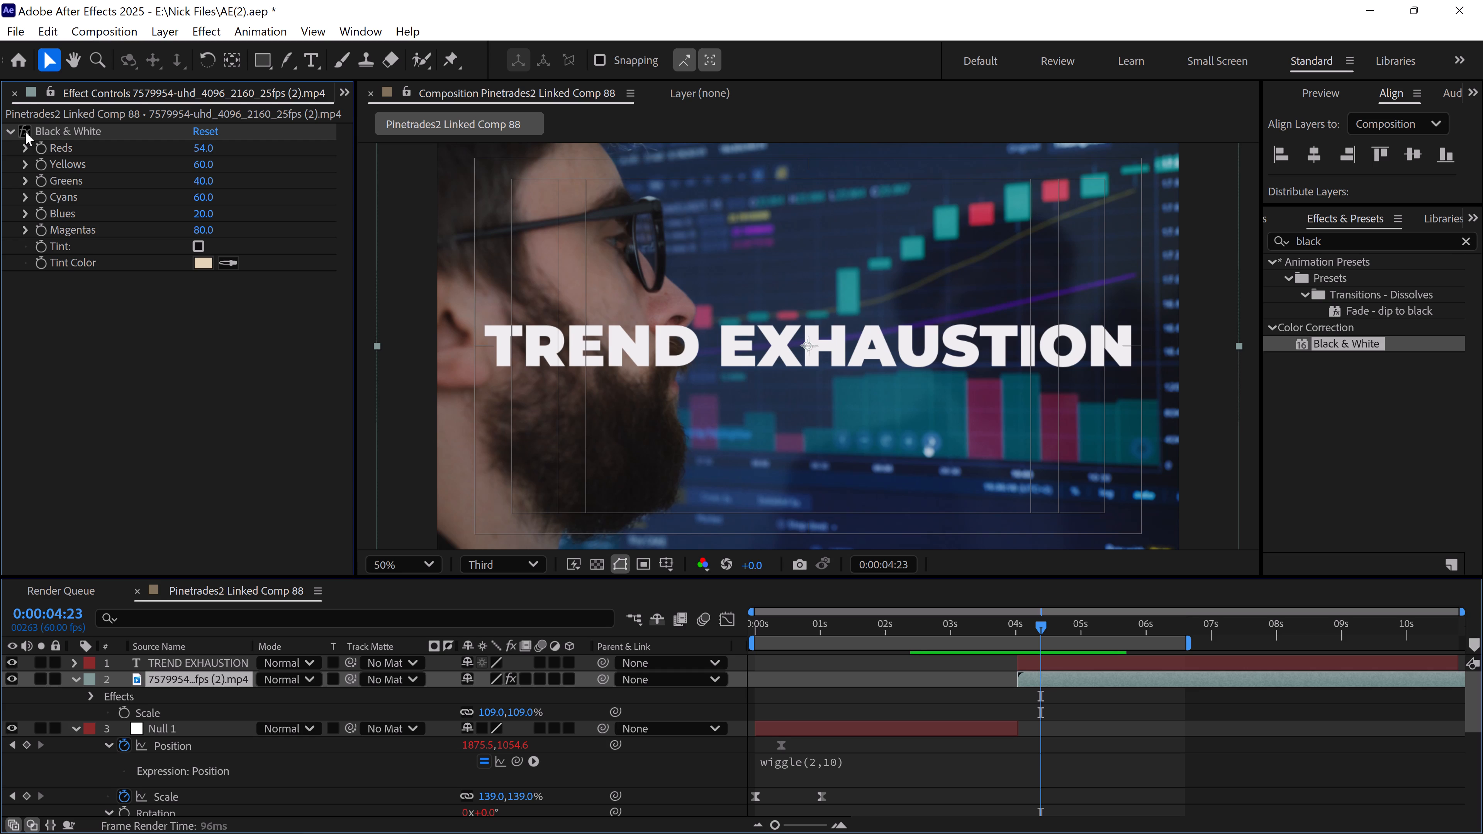
{"action": "left_click", "coordinate": [22, 132]}
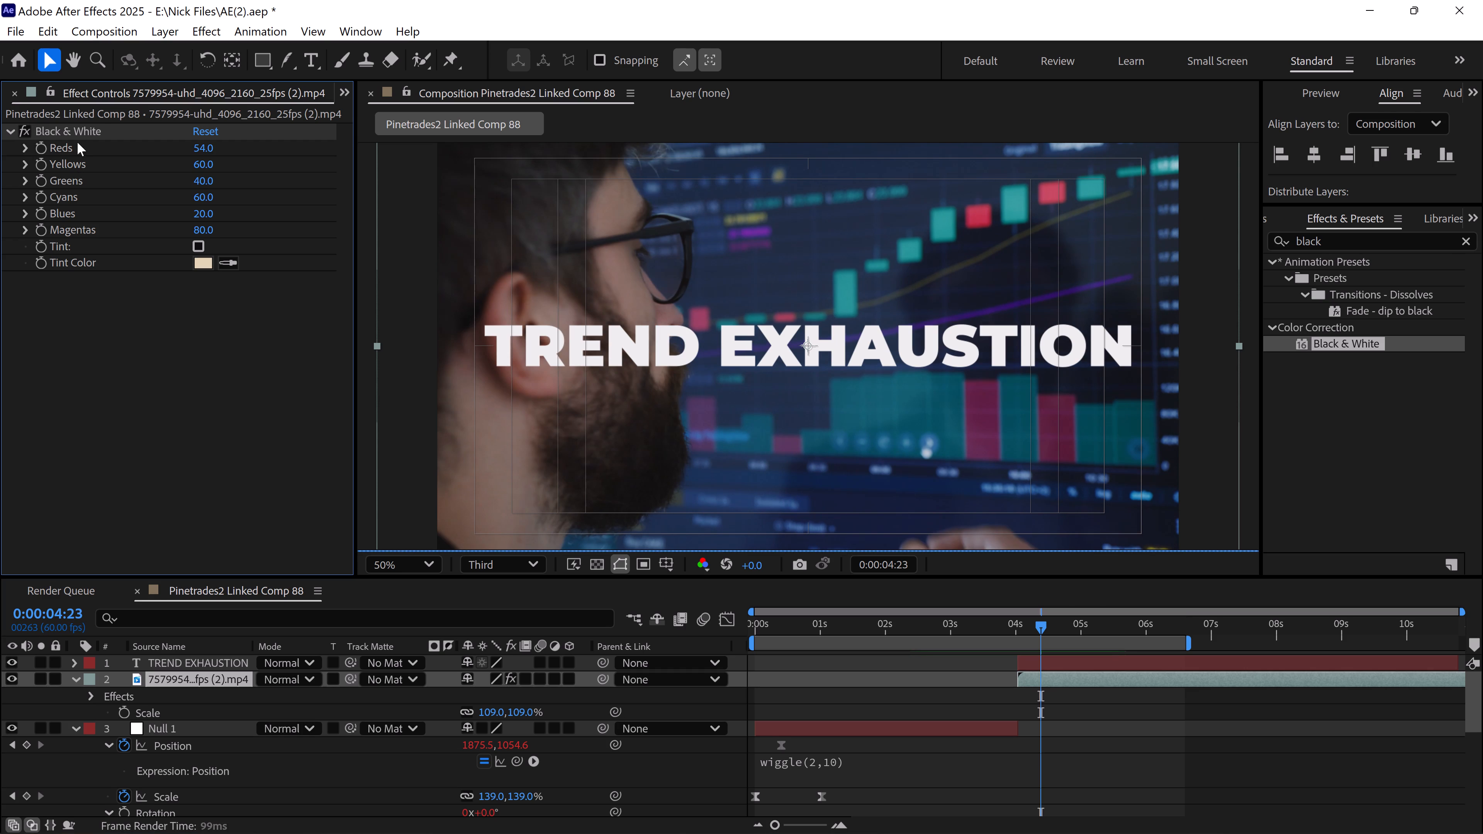
{"action": "left_click", "coordinate": [79, 132]}
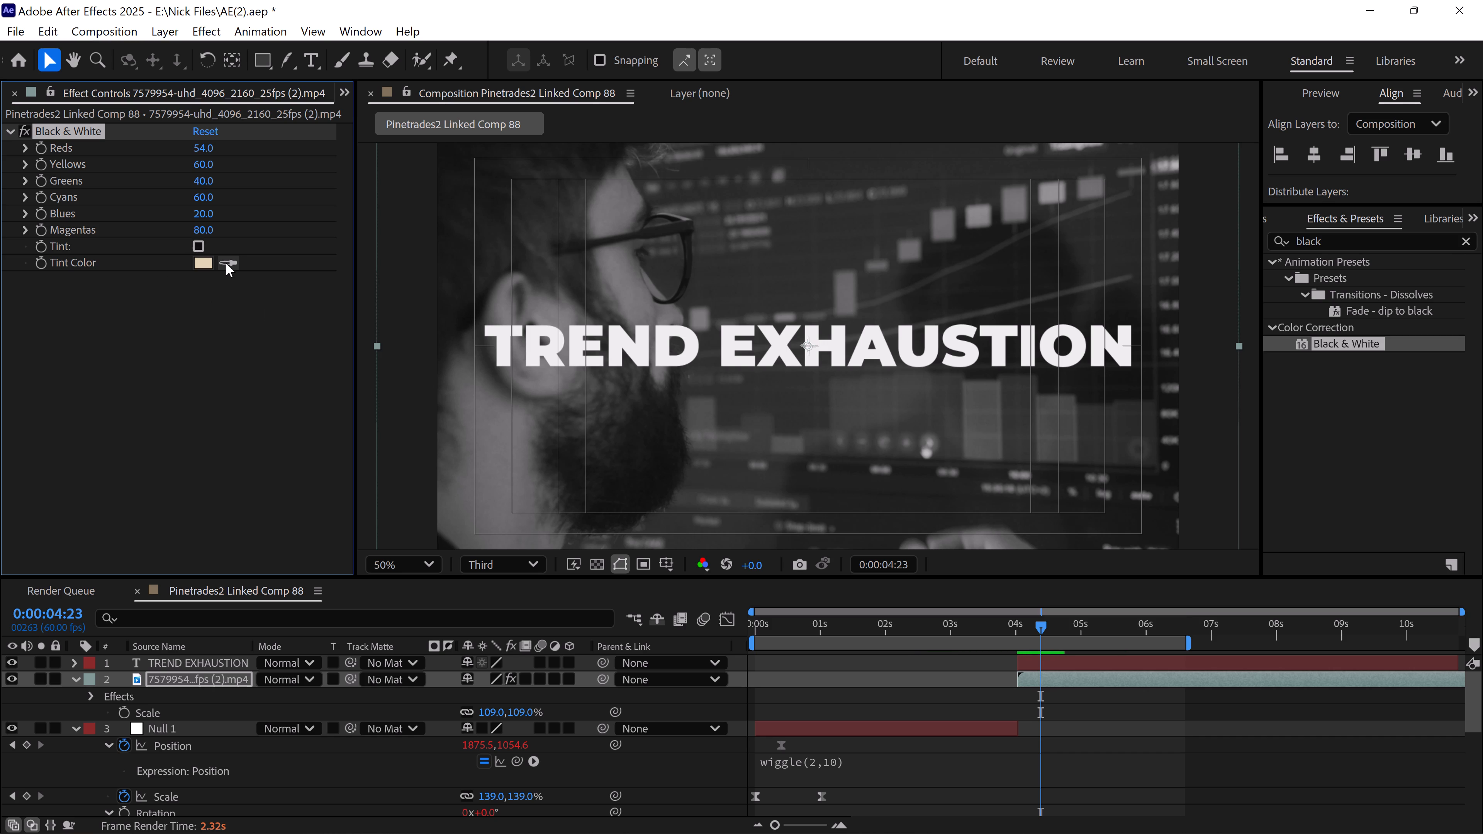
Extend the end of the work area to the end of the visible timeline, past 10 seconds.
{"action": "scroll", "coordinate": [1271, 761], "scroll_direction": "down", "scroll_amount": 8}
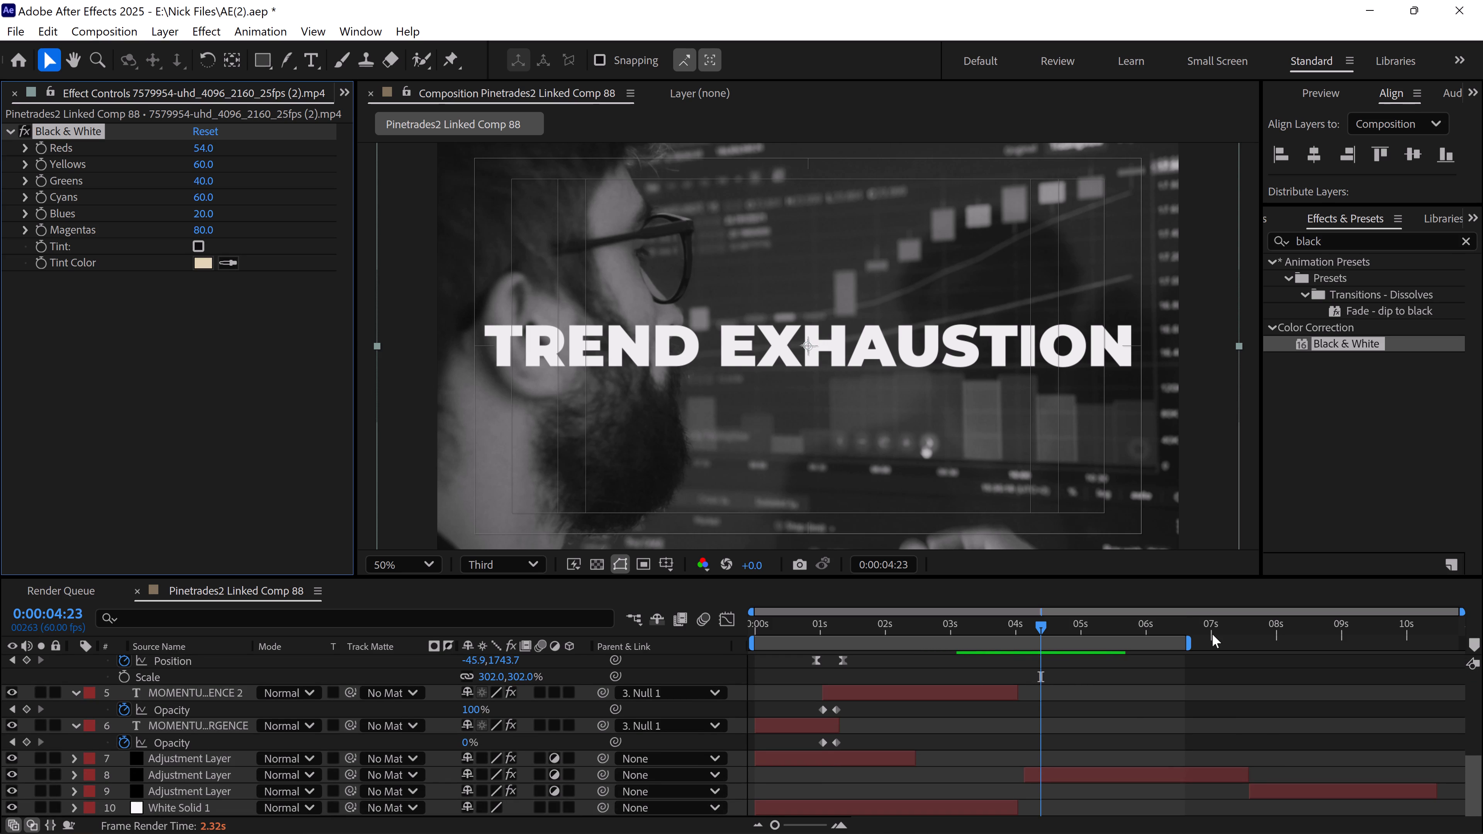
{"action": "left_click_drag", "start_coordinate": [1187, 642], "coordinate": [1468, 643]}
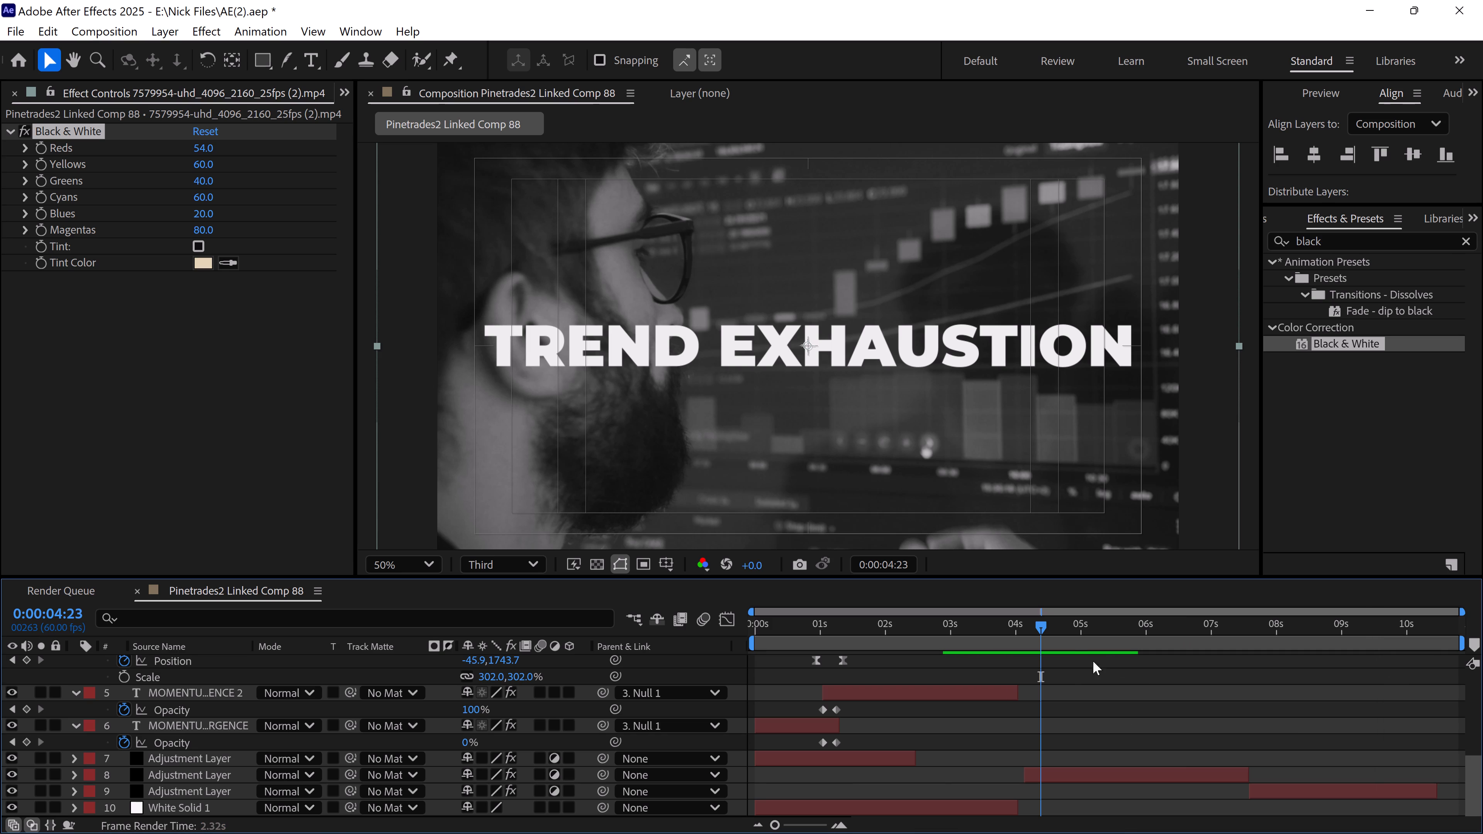
Set the end of the TREND EXHAUSTION layer and of the work area to 0:00:07:35, where the second adjustment layer ends.
{"action": "left_click_drag", "start_coordinate": [1043, 620], "coordinate": [1191, 651]}
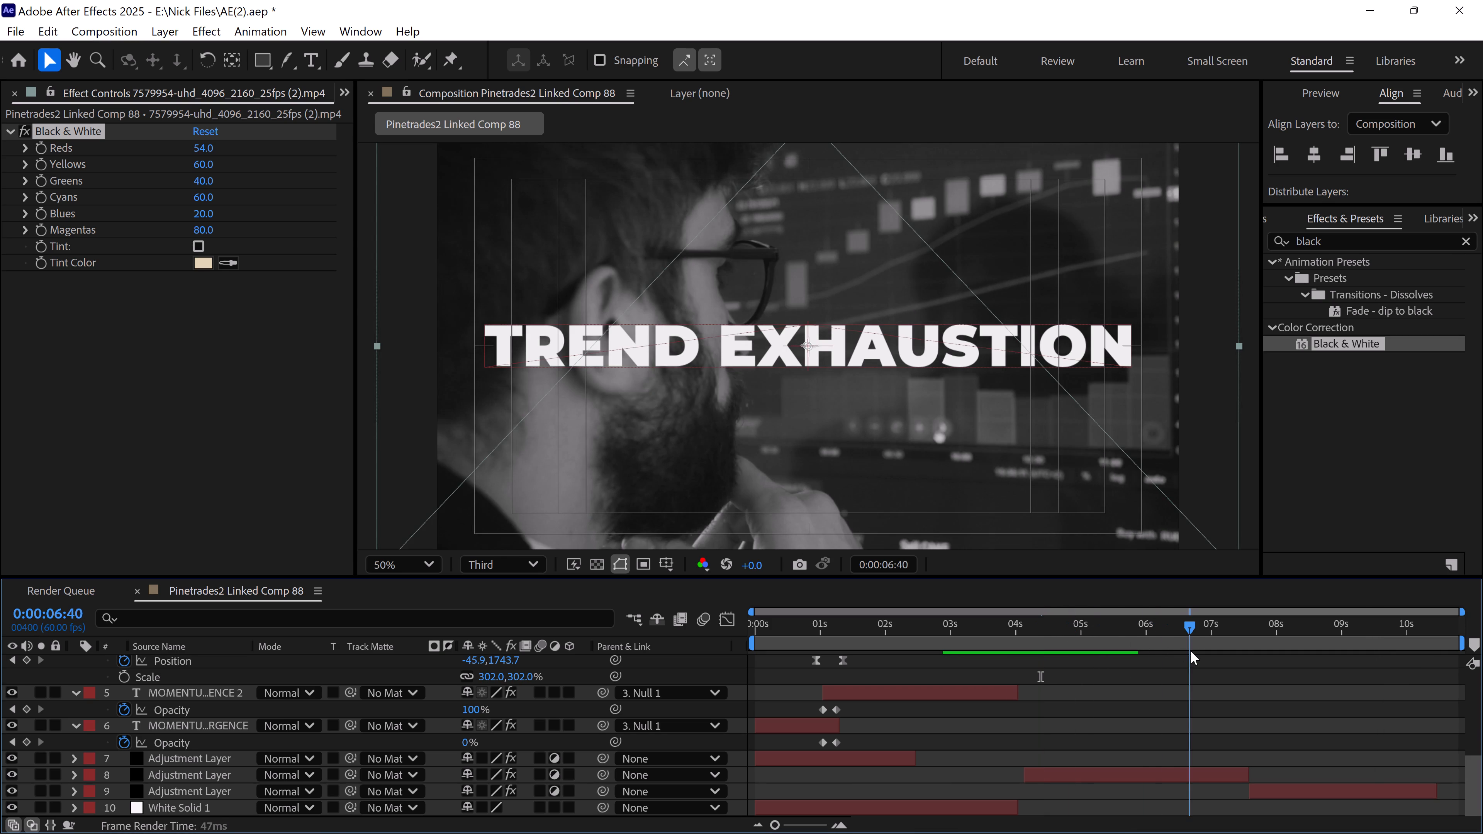
{"action": "left_click_drag", "start_coordinate": [1191, 651], "coordinate": [1242, 666]}
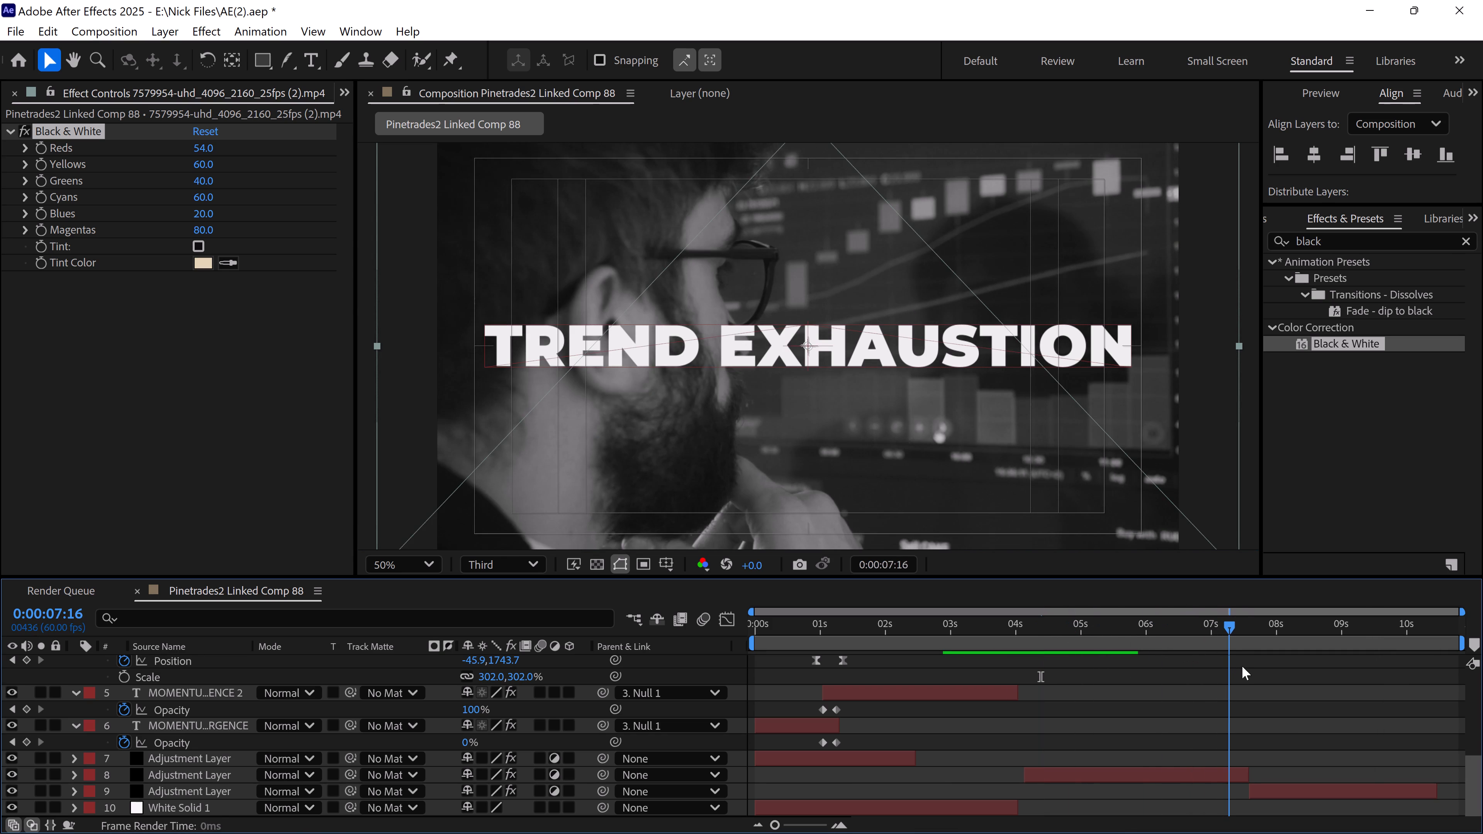
{"action": "left_click_drag", "start_coordinate": [1242, 666], "coordinate": [1245, 668]}
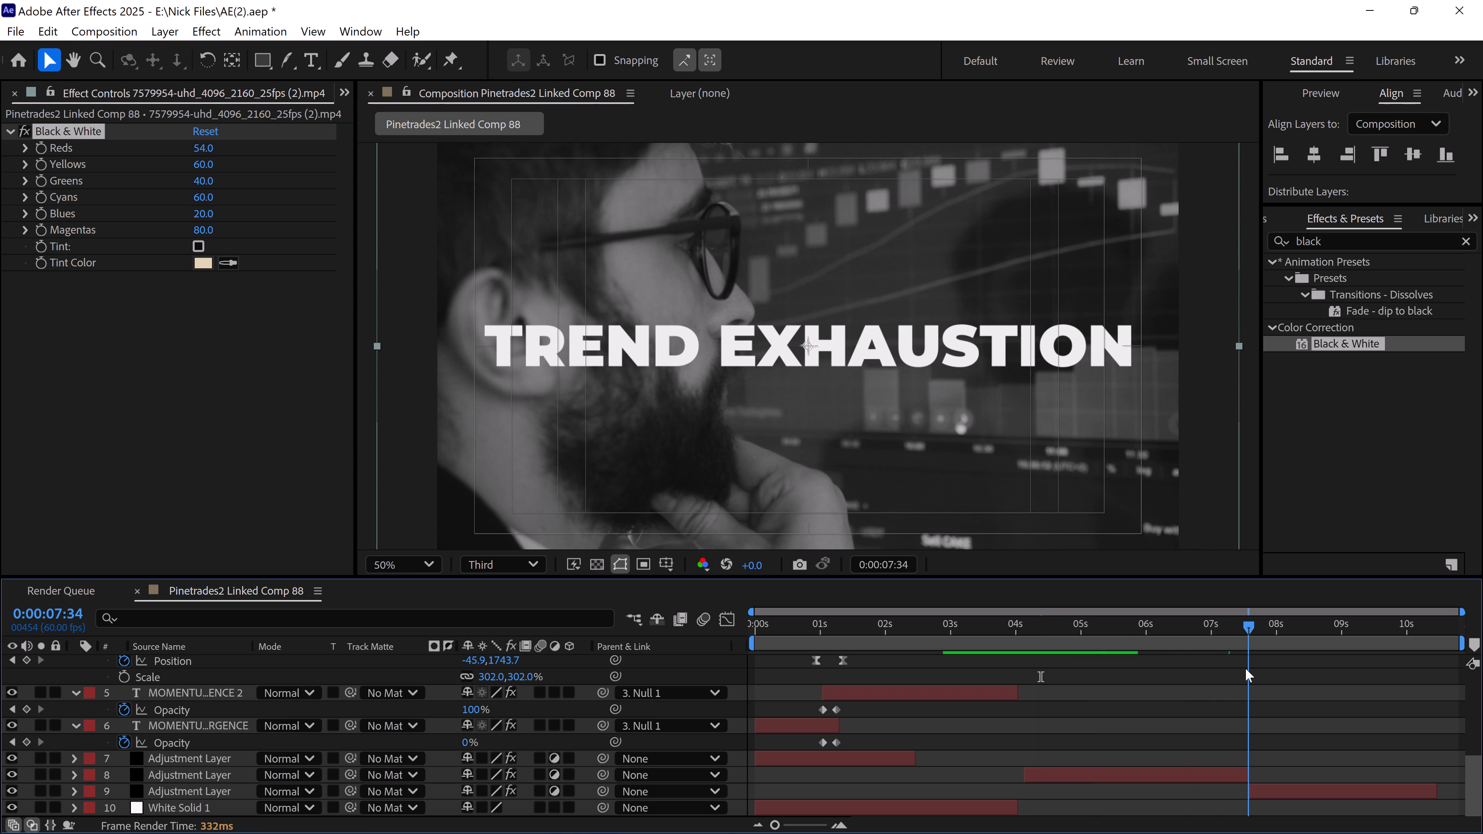
{"action": "left_click_drag", "start_coordinate": [1245, 668], "coordinate": [1245, 668]}
{"action": "key", "text": "o"}
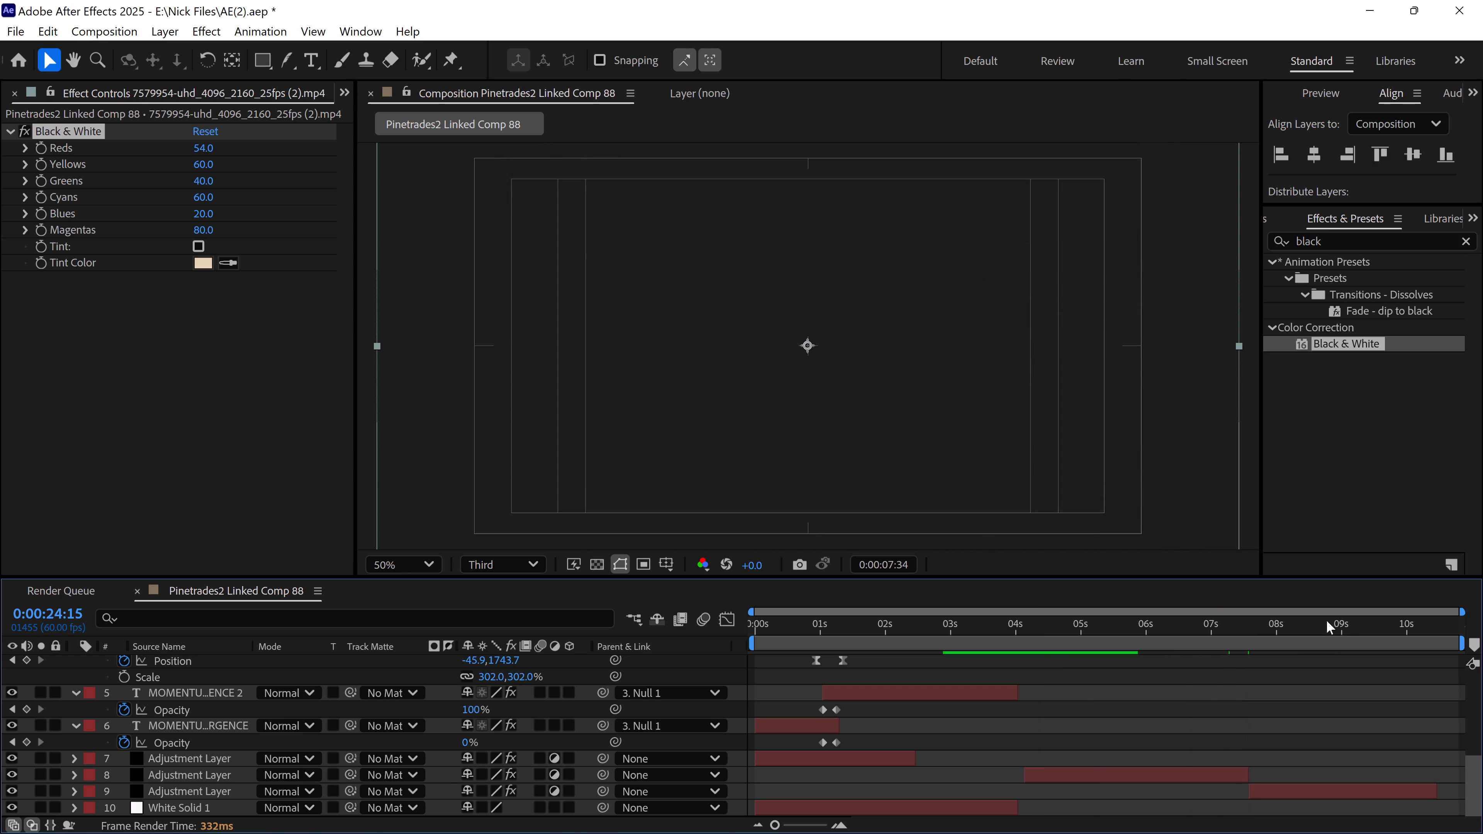
{"action": "left_click_drag", "start_coordinate": [1327, 620], "coordinate": [1235, 632]}
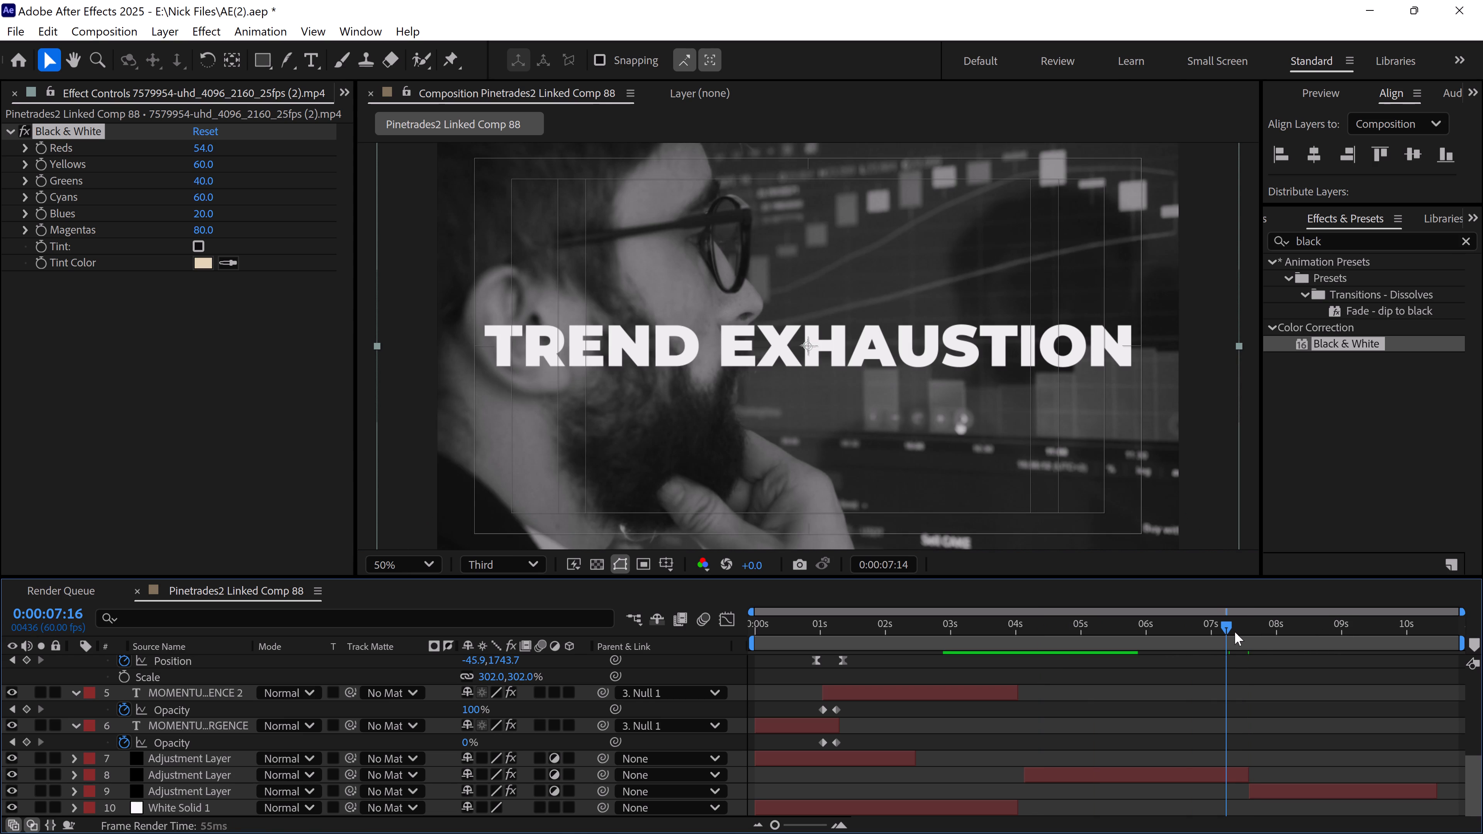
{"action": "left_click_drag", "start_coordinate": [1235, 632], "coordinate": [1262, 639]}
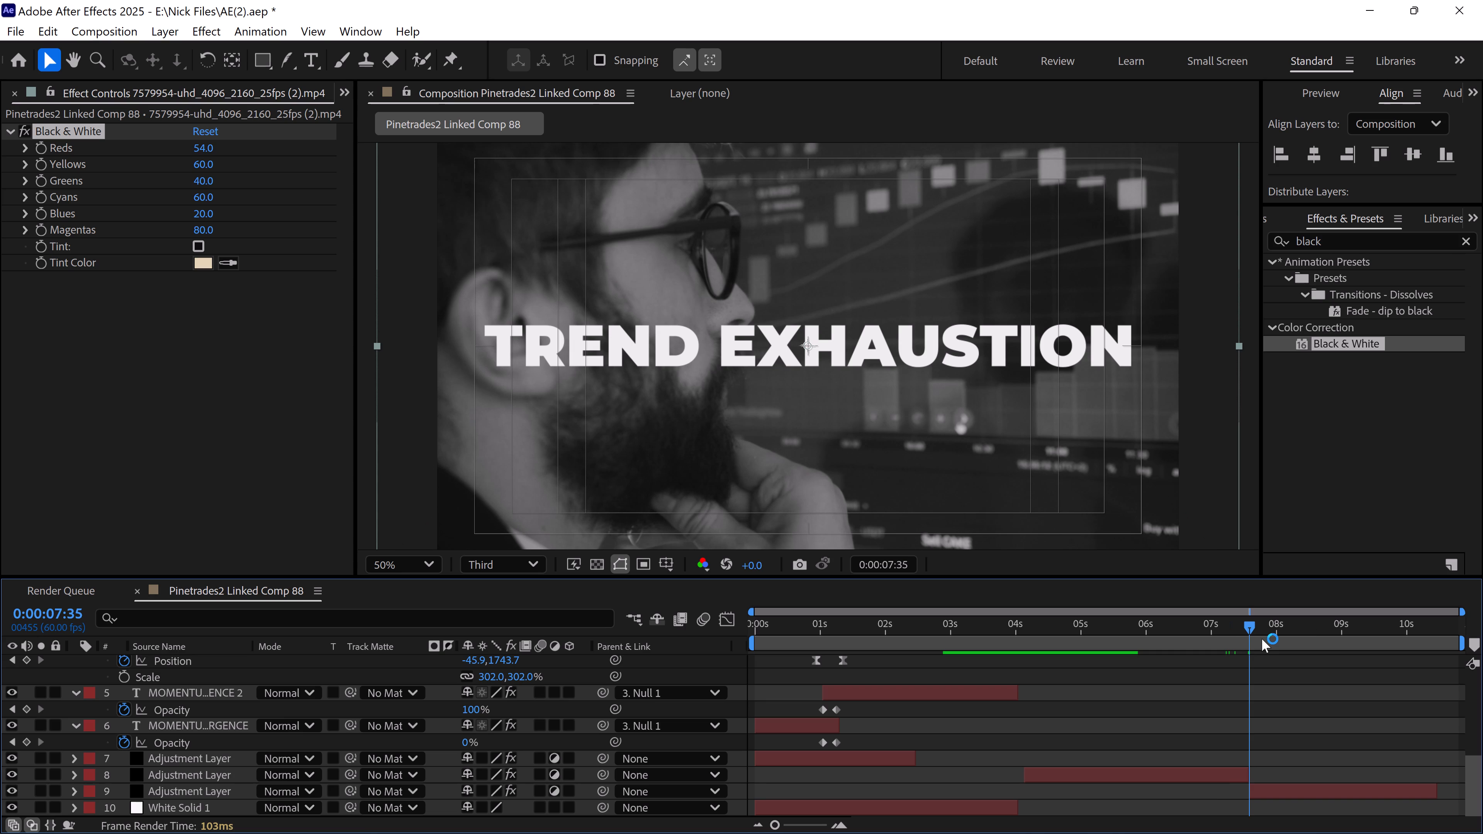
{"action": "scroll", "coordinate": [1315, 742], "scroll_direction": "up", "scroll_amount": 13, "text": "shift"}
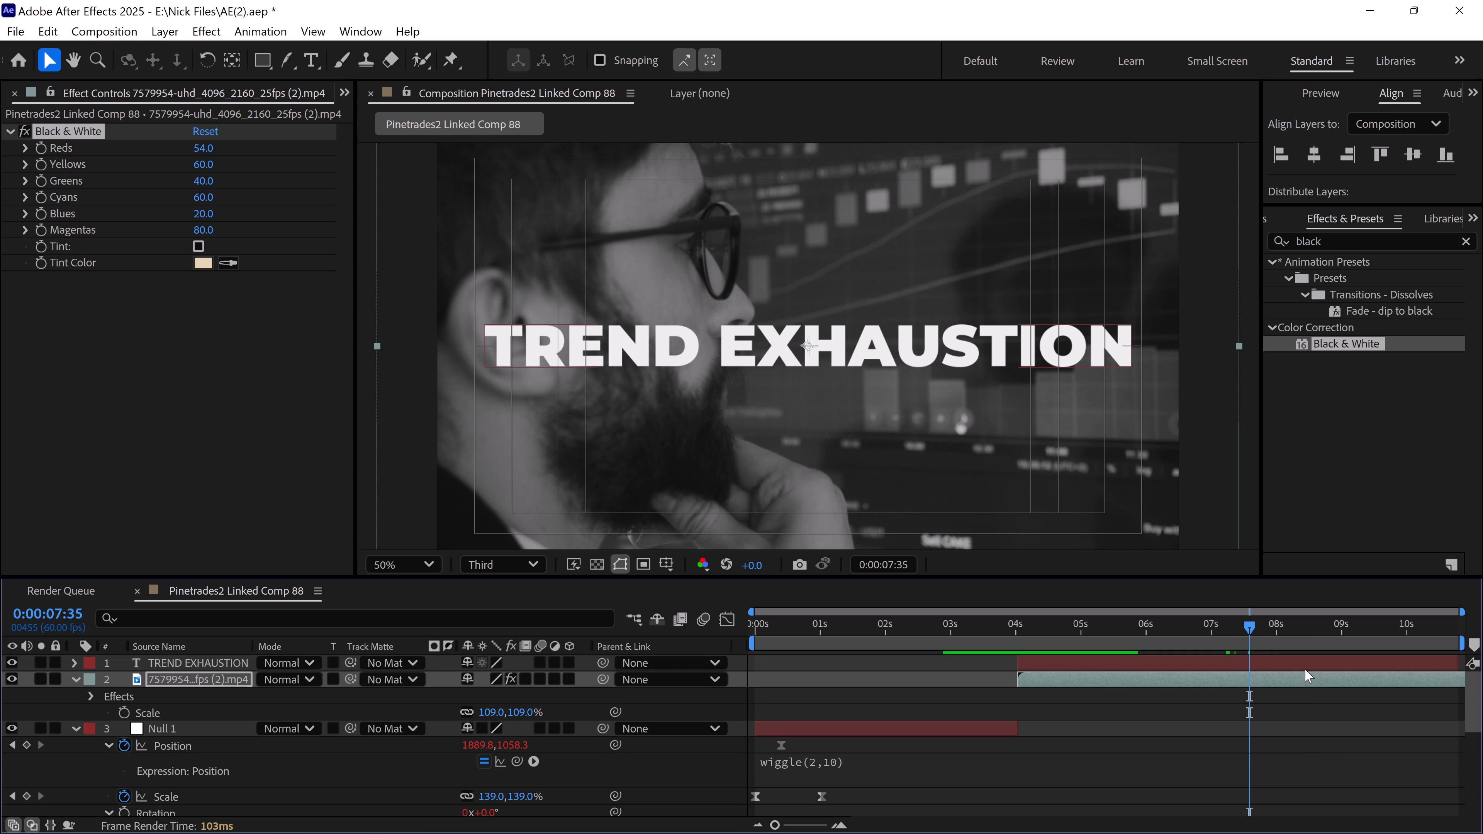
{"action": "left_click", "coordinate": [1305, 666], "text": "shift"}
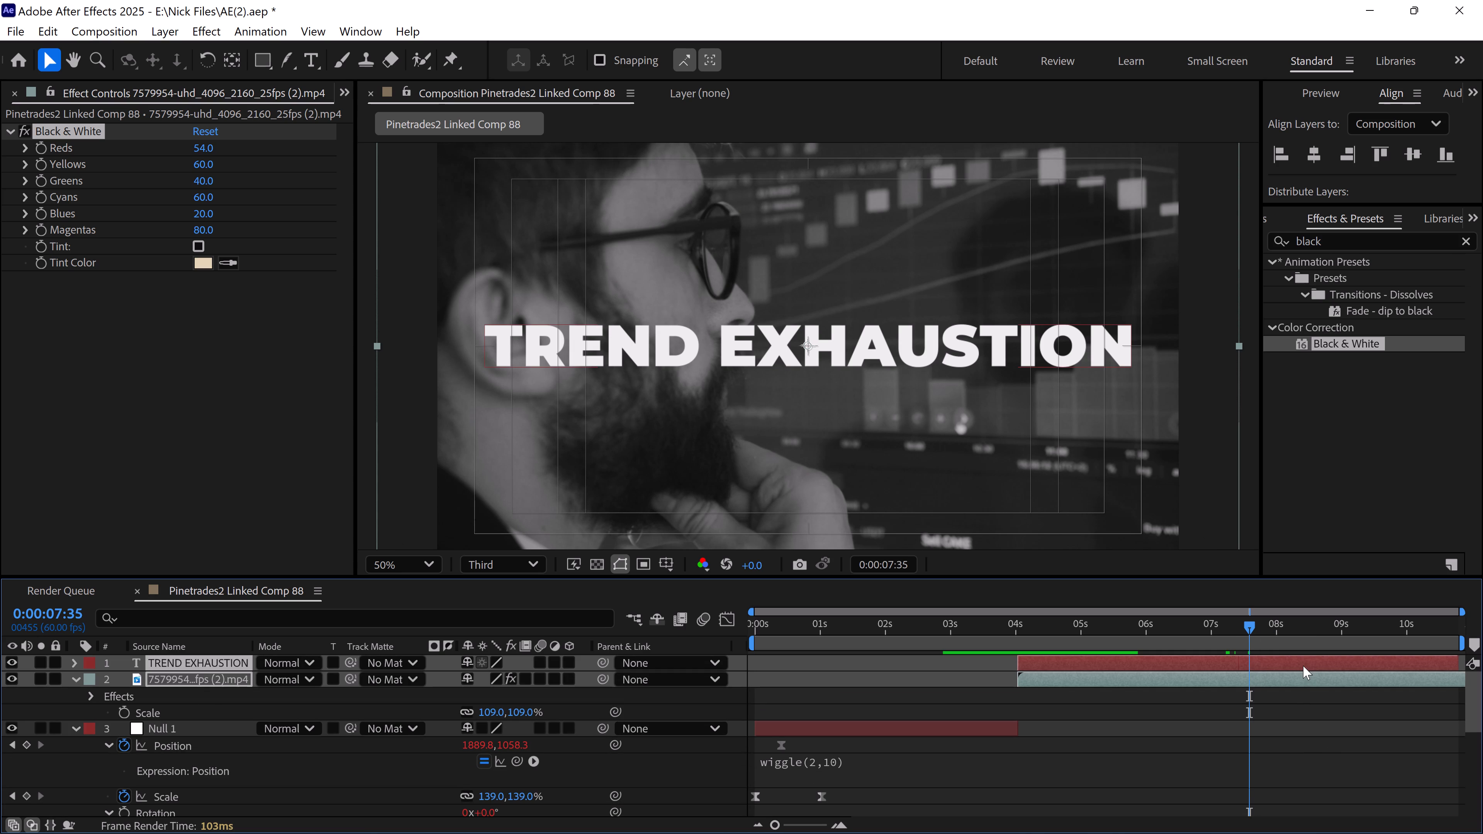
{"action": "key", "text": "n"}
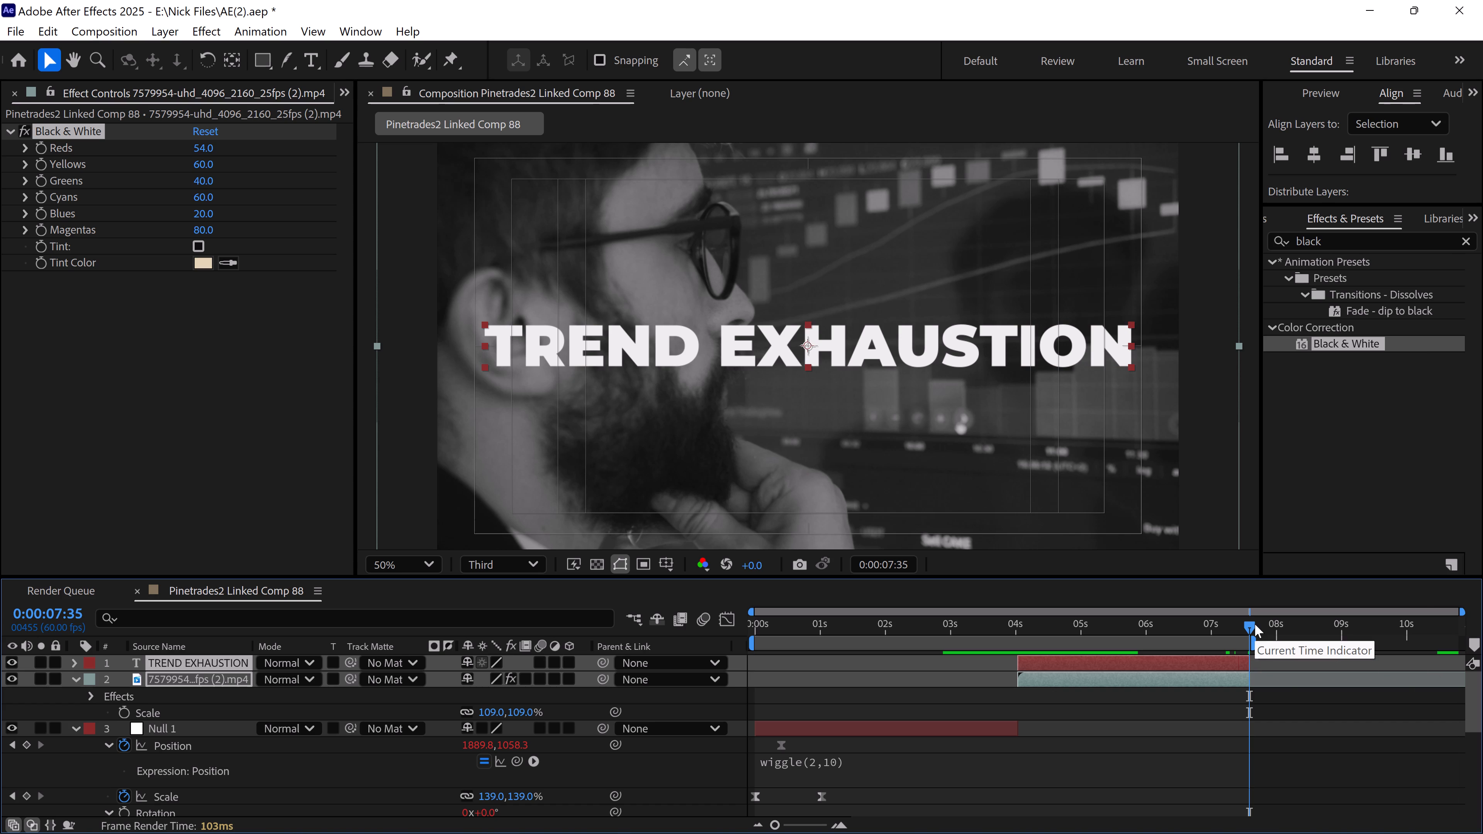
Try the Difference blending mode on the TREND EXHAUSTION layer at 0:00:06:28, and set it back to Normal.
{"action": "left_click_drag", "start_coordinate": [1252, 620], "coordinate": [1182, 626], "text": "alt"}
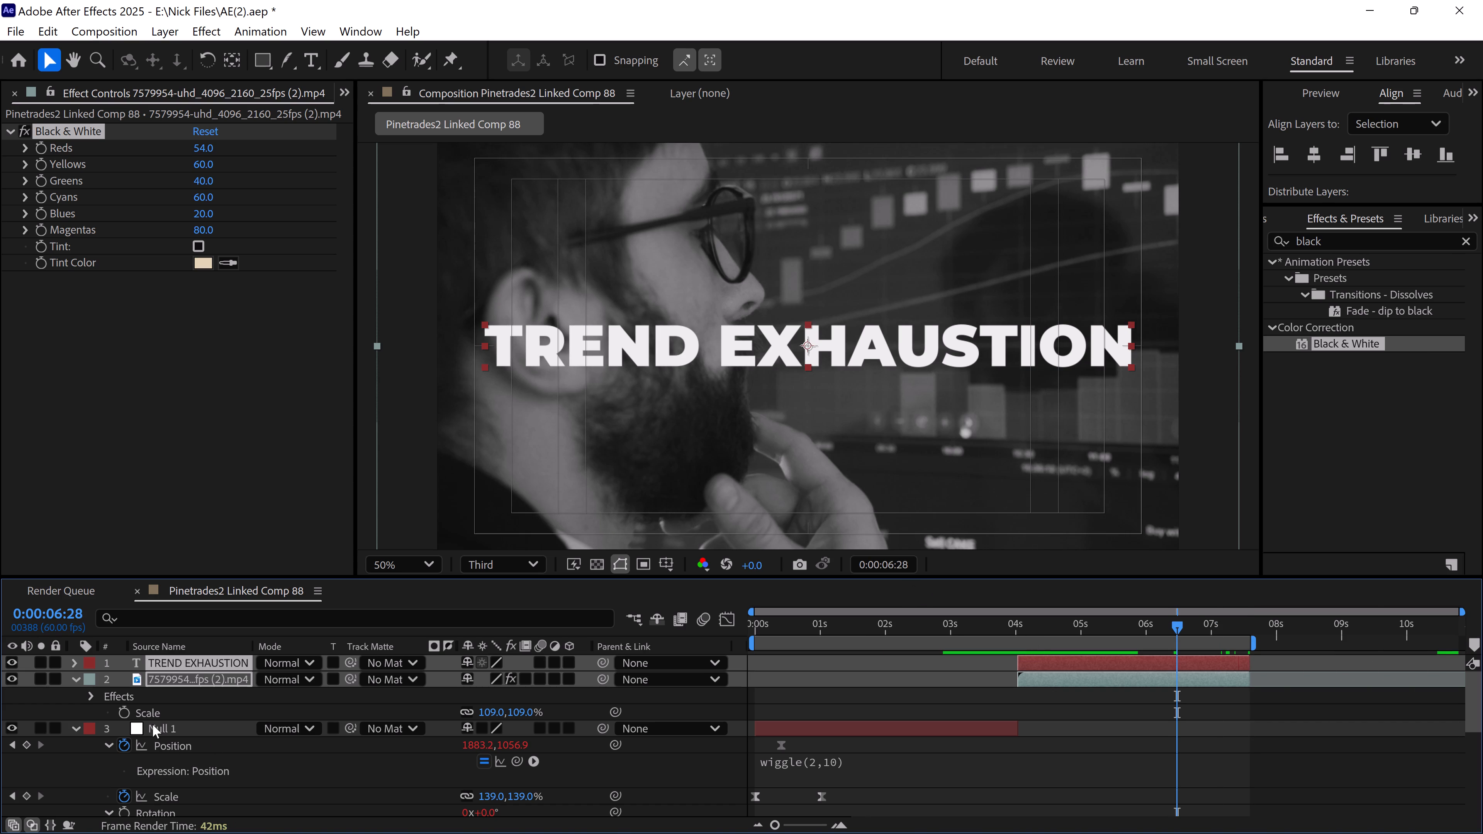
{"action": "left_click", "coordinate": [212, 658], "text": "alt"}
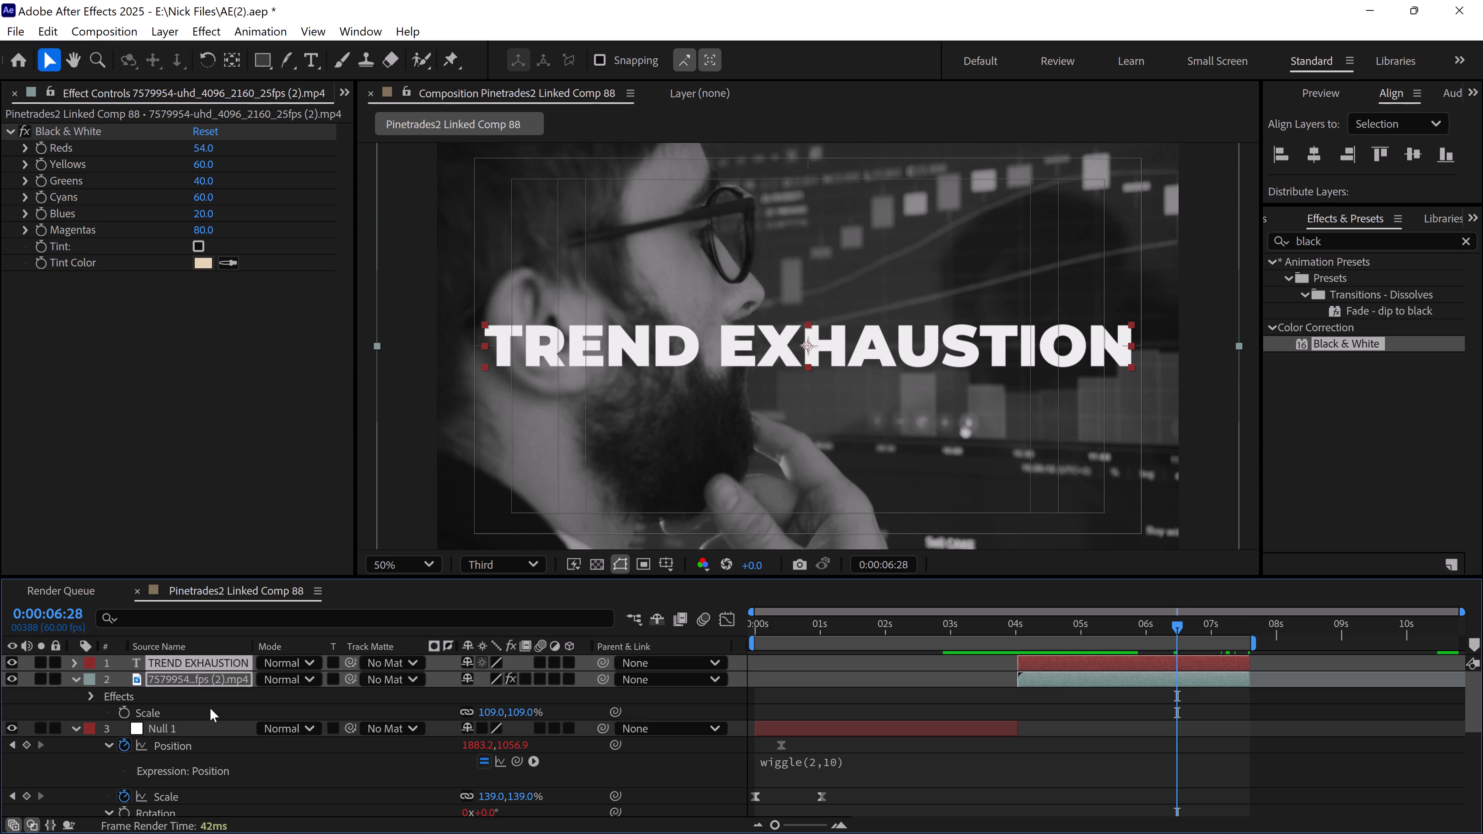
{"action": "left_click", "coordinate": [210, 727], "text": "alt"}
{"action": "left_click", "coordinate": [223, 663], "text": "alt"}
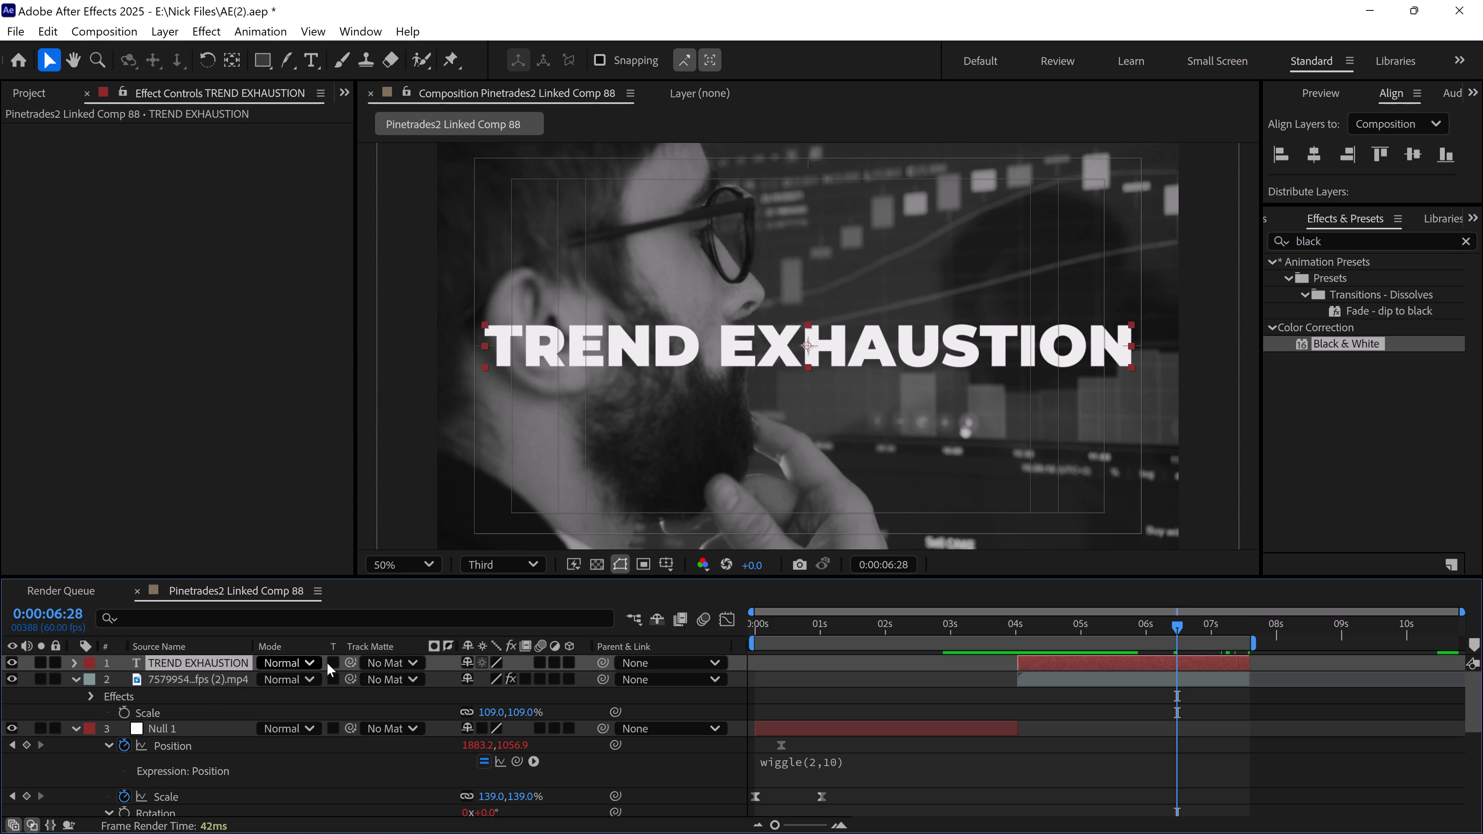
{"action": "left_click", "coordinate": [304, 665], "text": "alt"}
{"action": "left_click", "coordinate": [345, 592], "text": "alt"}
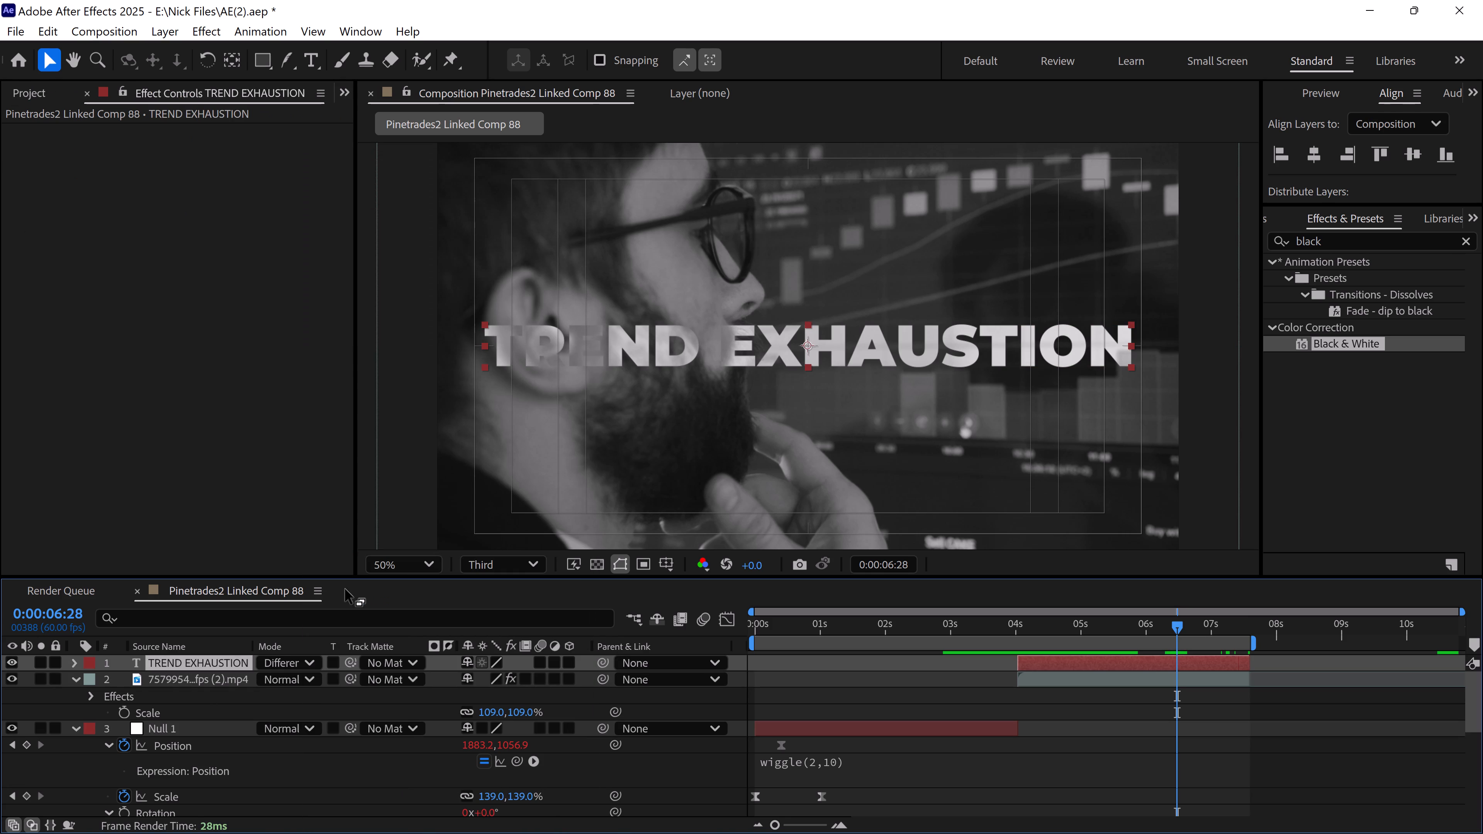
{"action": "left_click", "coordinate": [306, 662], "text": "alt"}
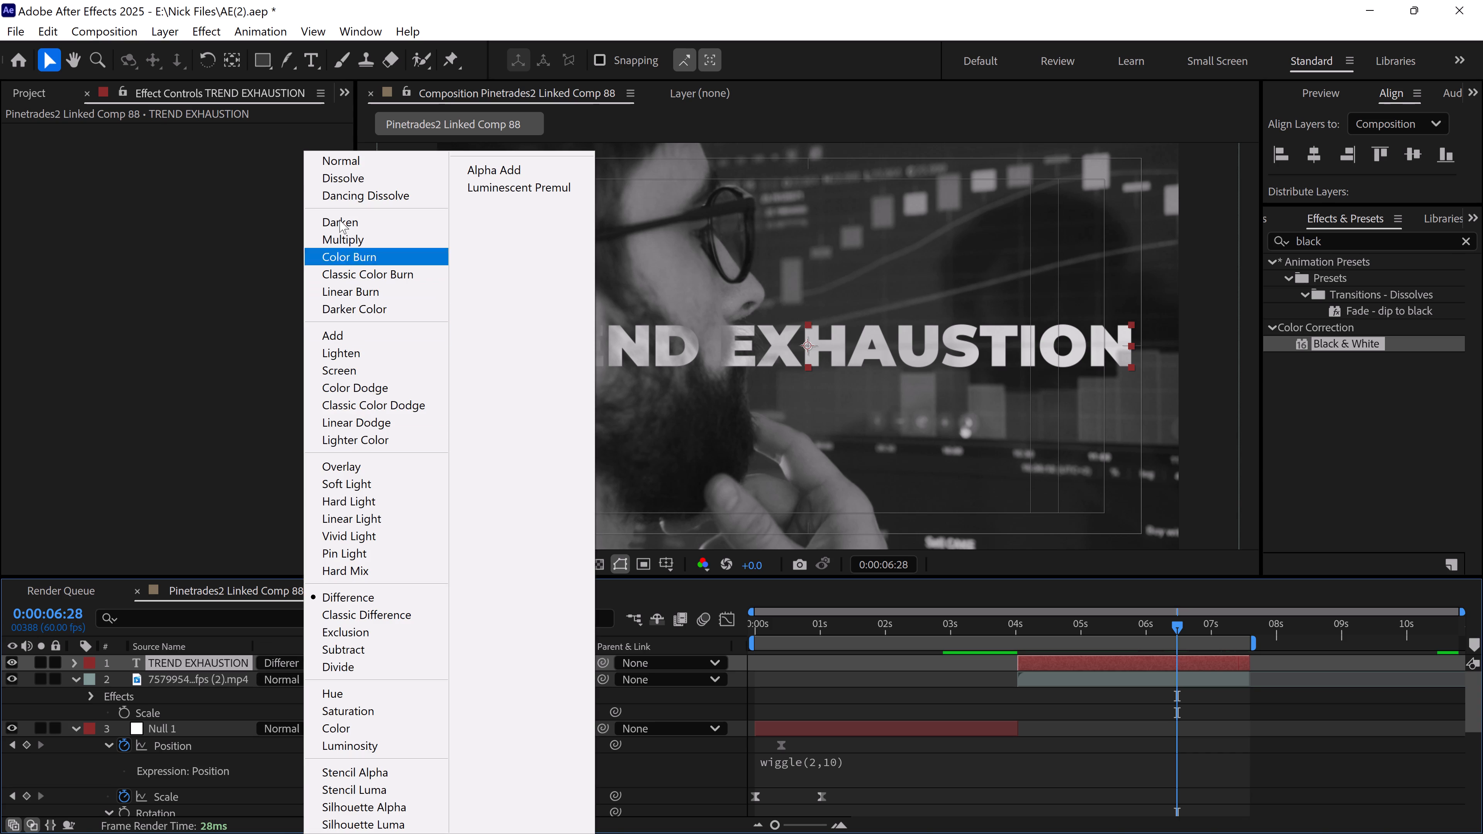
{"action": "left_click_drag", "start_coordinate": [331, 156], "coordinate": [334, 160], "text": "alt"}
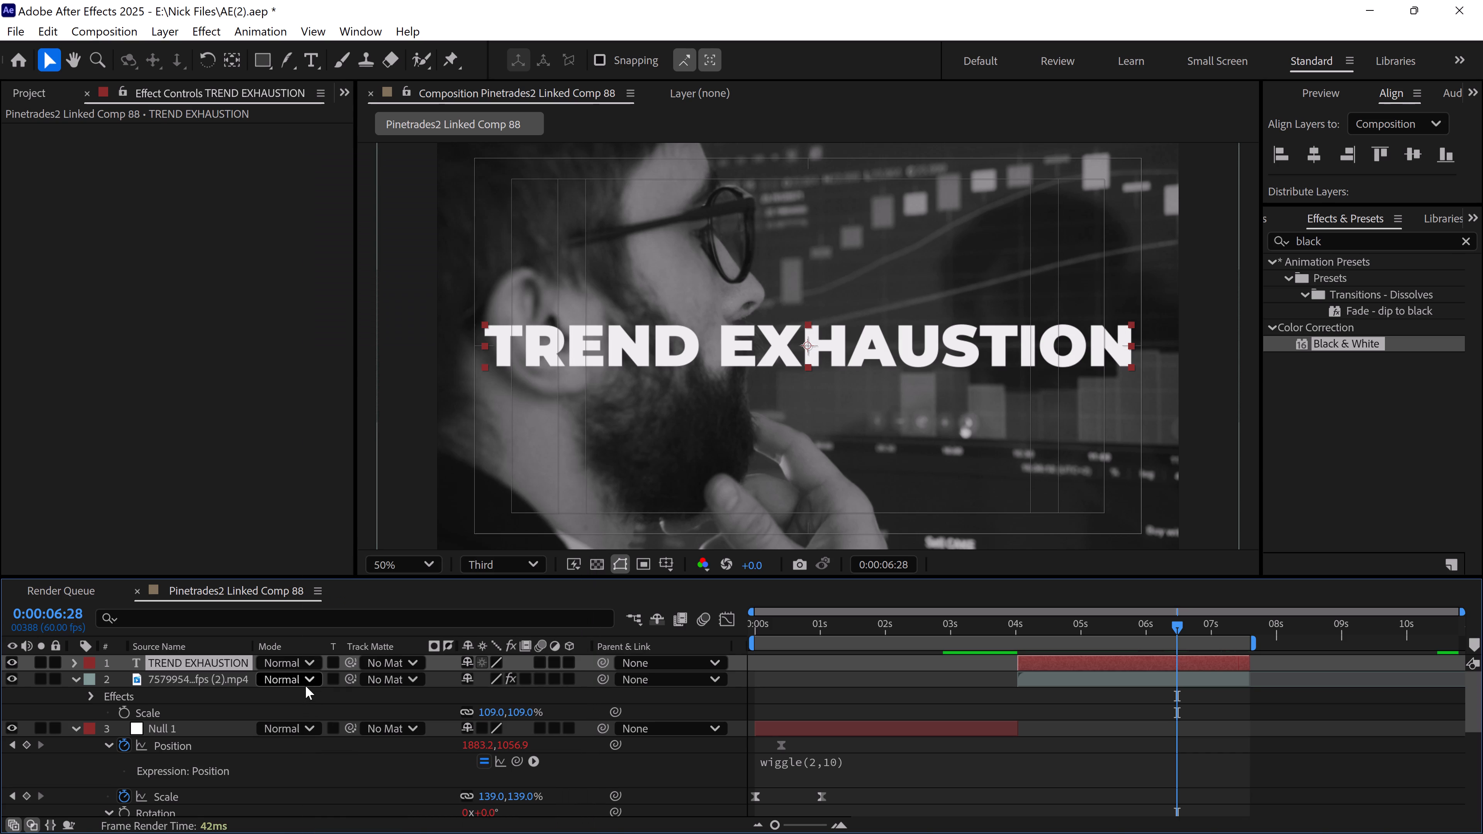
Create a new adjustment layer and move it to the top of the layer stack, above TREND EXHAUSTION.
{"action": "right_click", "coordinate": [363, 447], "text": "alt"}
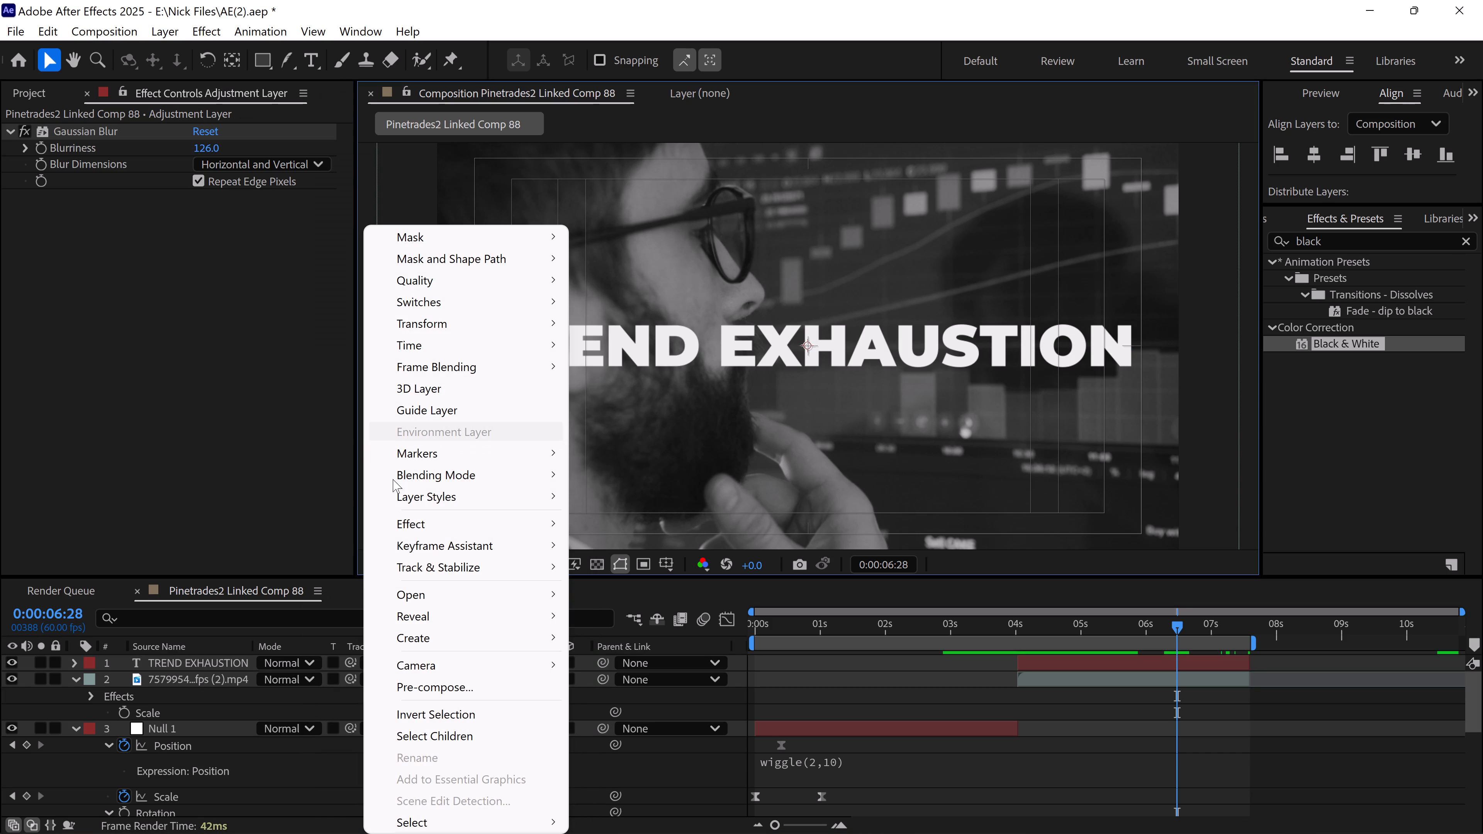
{"action": "left_click", "coordinate": [157, 24], "text": "alt"}
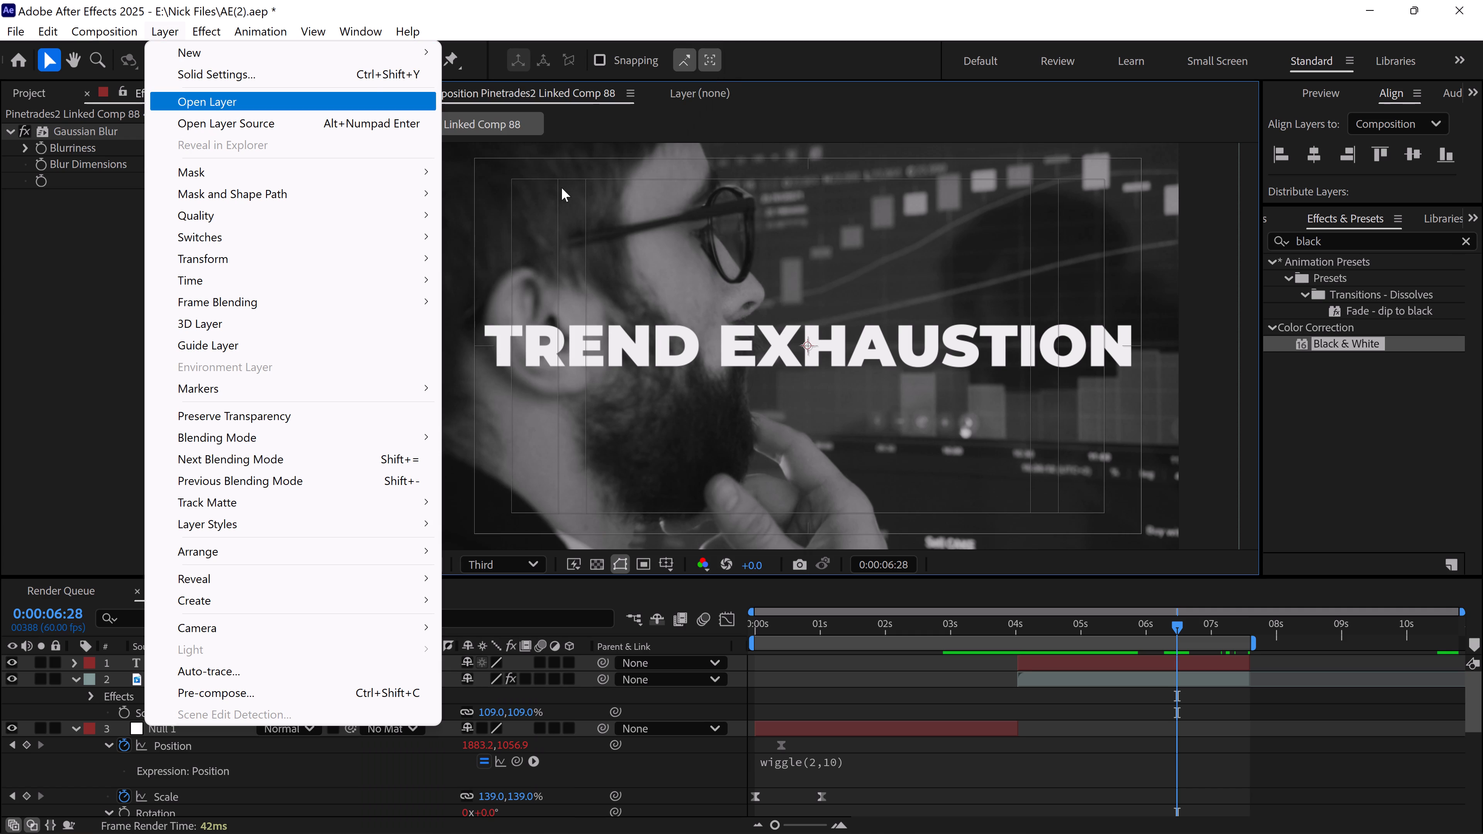
{"action": "left_click", "coordinate": [521, 181], "text": "alt"}
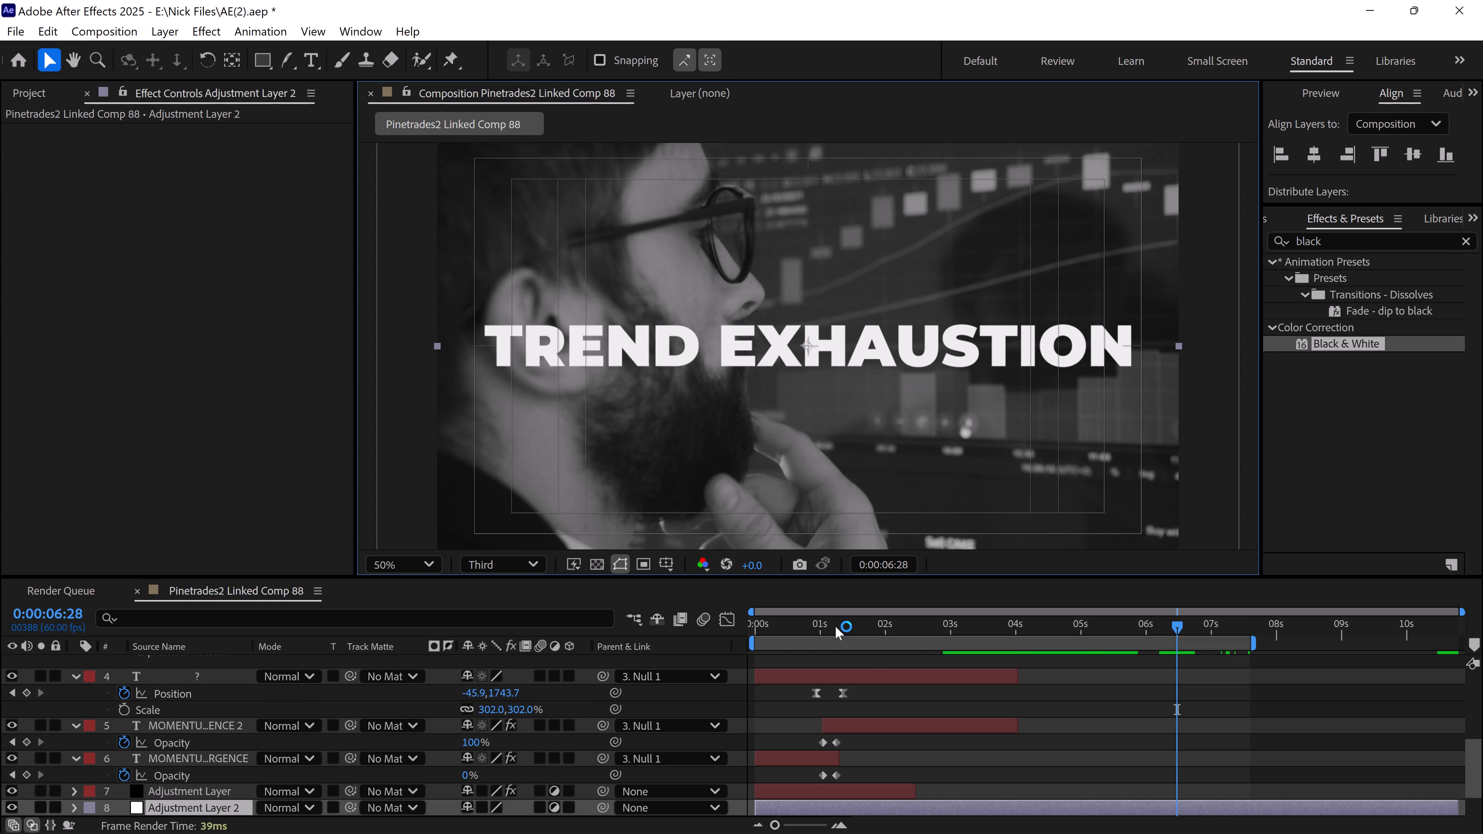
{"action": "left_click_drag", "start_coordinate": [226, 804], "coordinate": [222, 662], "text": "alt"}
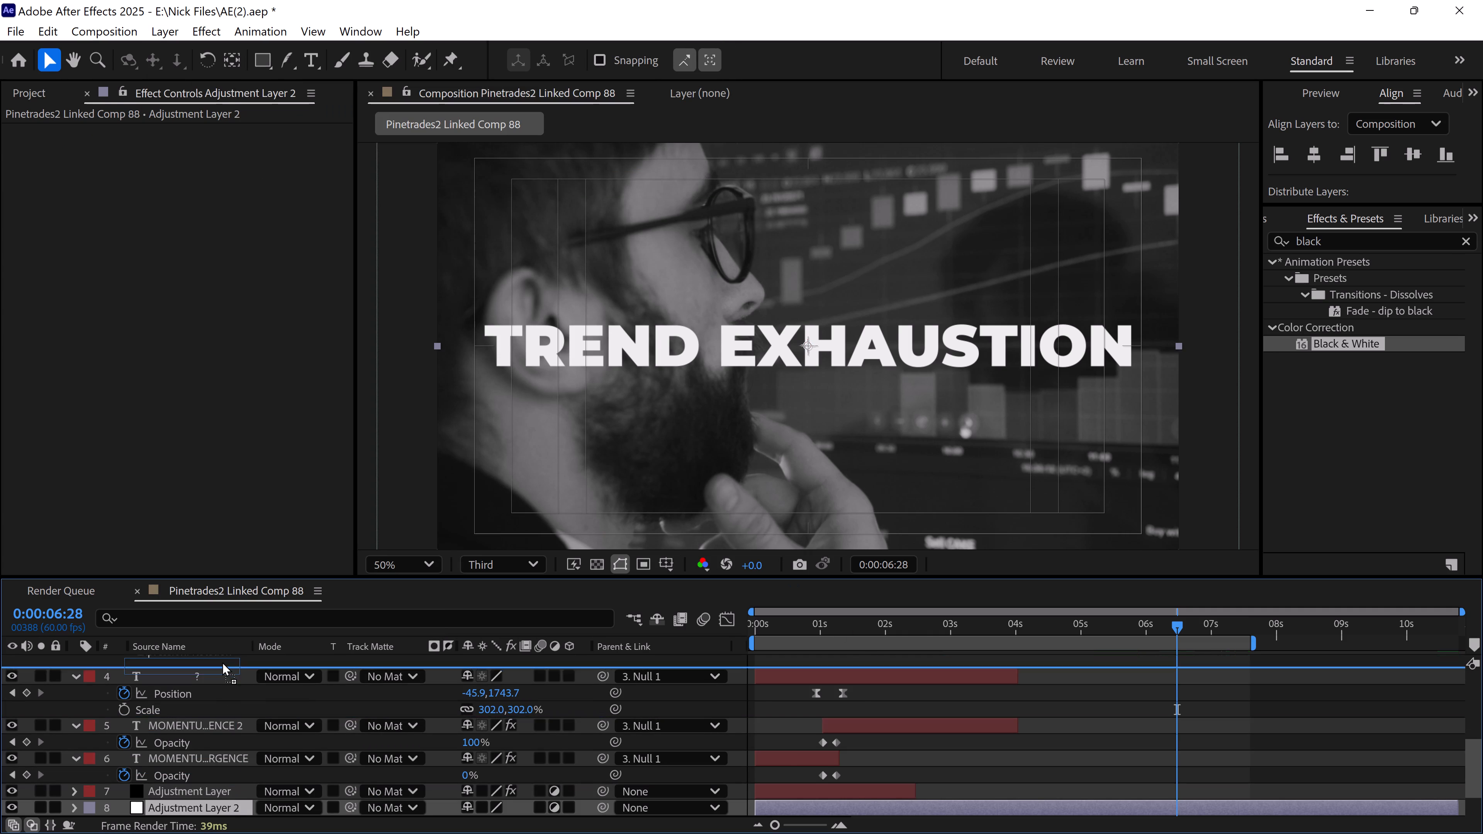
{"action": "left_click_drag", "start_coordinate": [222, 662], "coordinate": [222, 658], "text": "alt"}
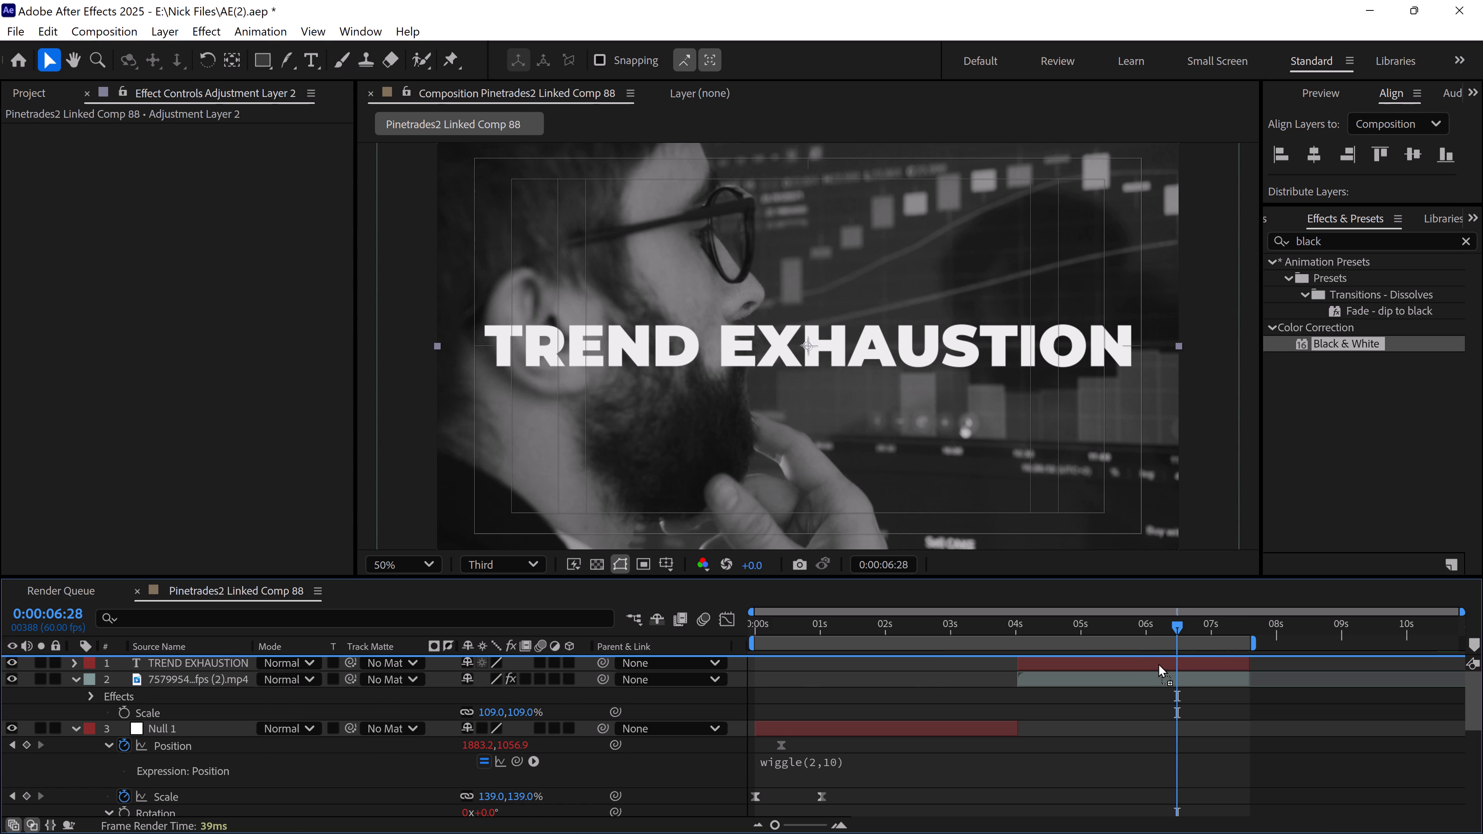
Trim the start of the new adjustment layer to 0:00:04:02, in line with the TREND EXHAUSTION and footage layers.
{"action": "left_click_drag", "start_coordinate": [1184, 620], "coordinate": [1062, 621], "text": "alt"}
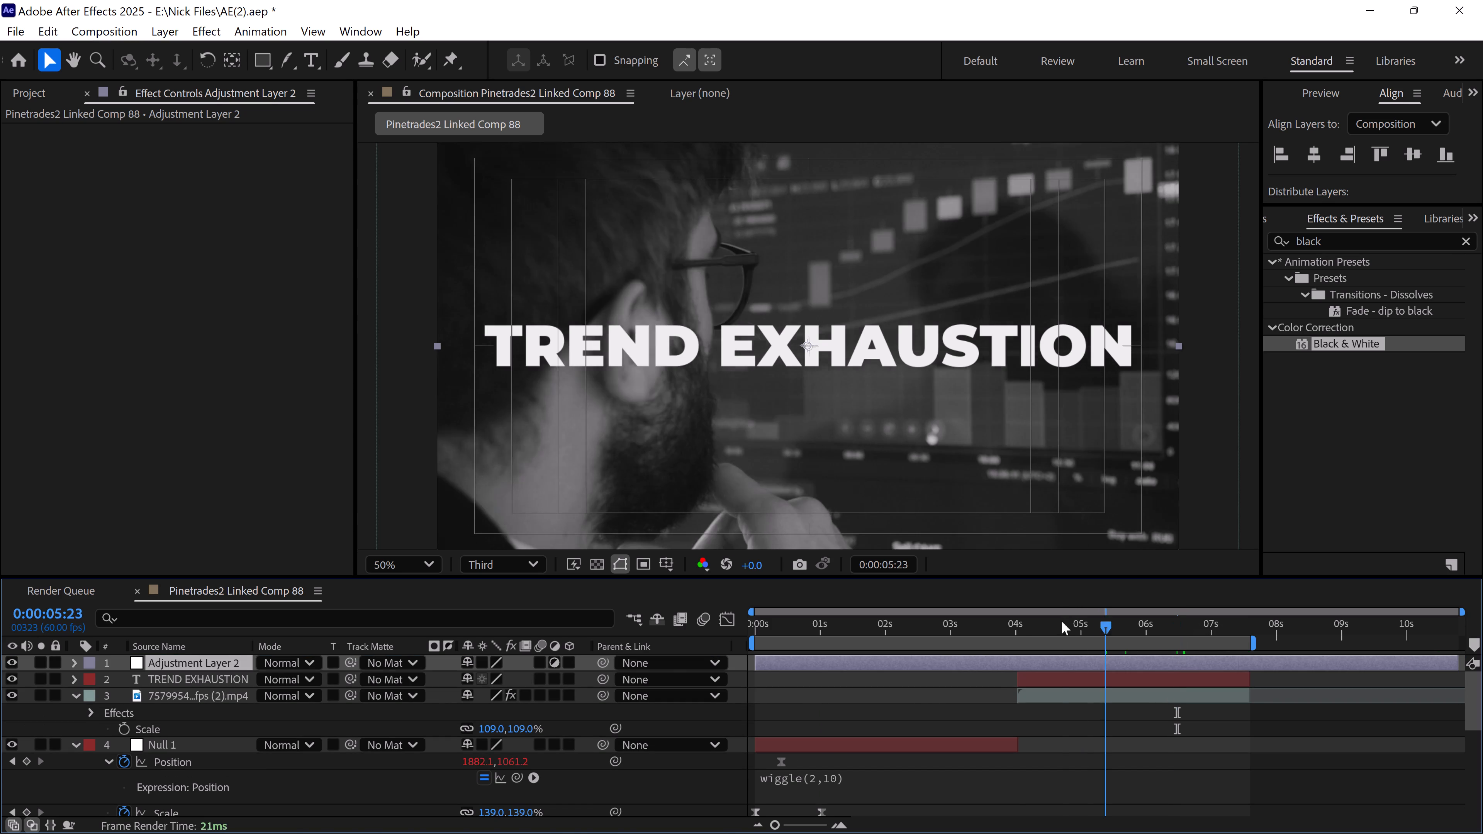
{"action": "left_click_drag", "start_coordinate": [1062, 621], "coordinate": [1017, 625], "text": "alt"}
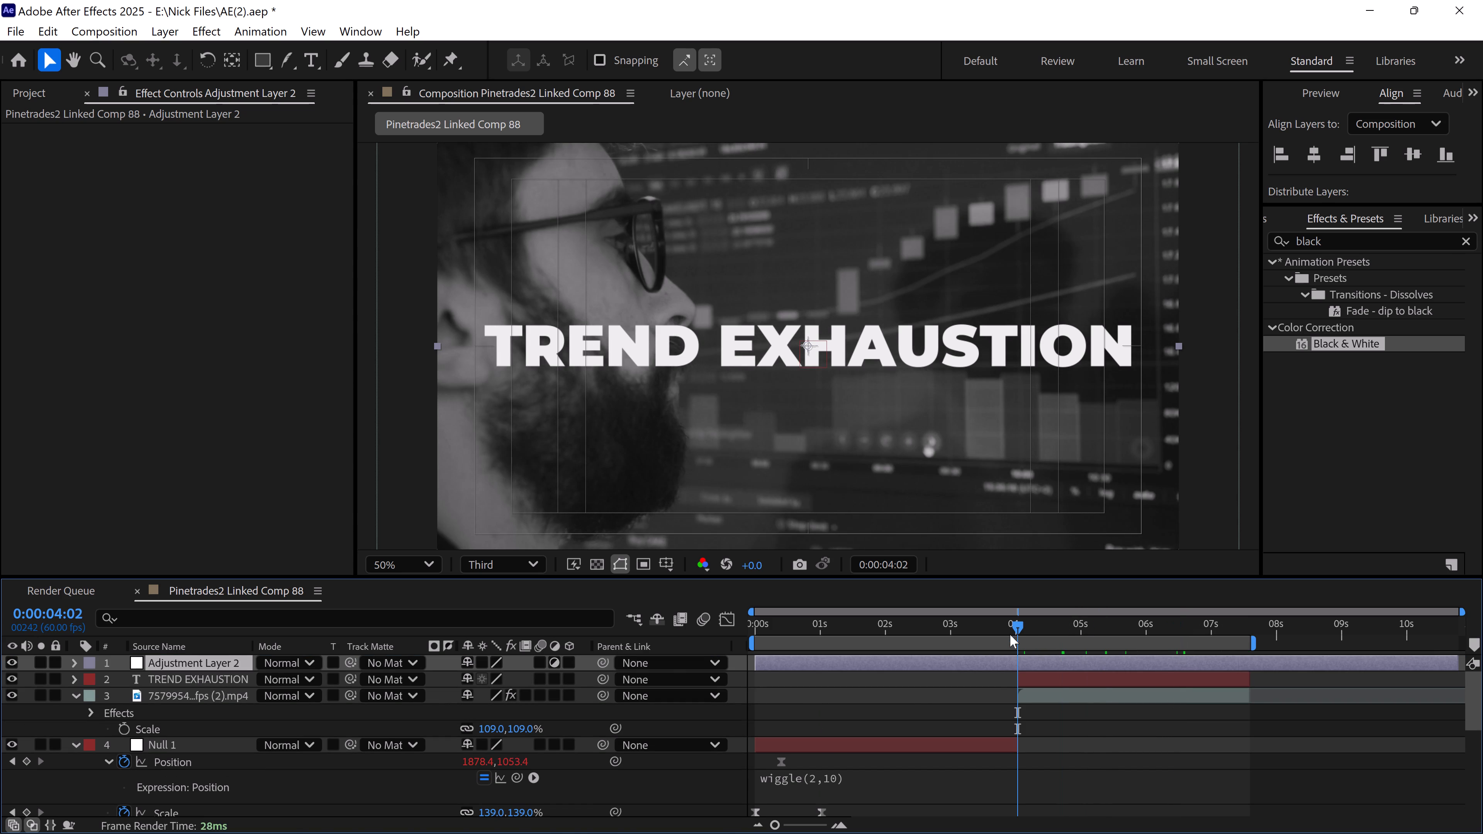
{"action": "key", "text": "alt+bracketleft"}
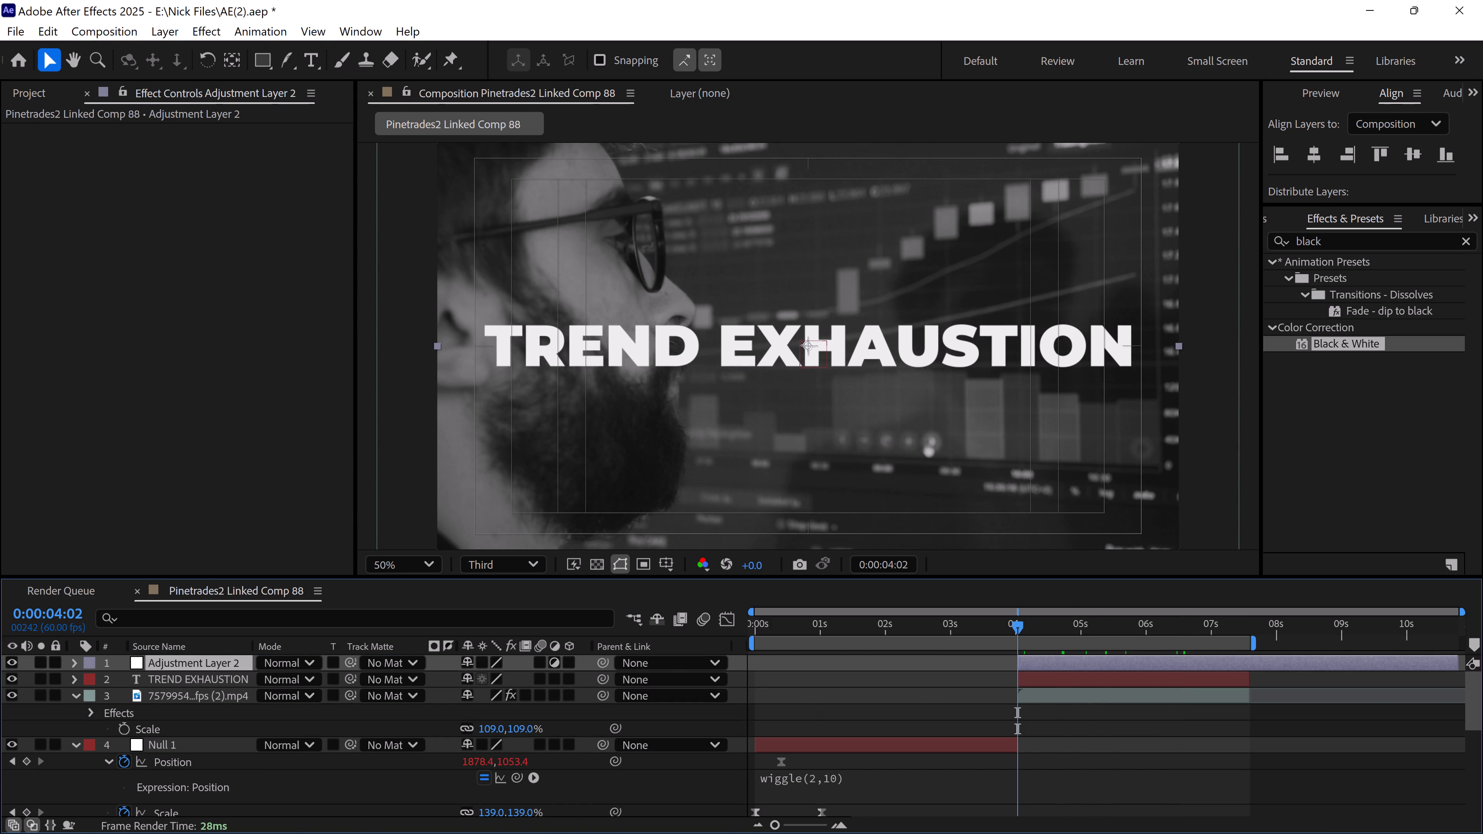
{"action": "type", "text": "======---"}
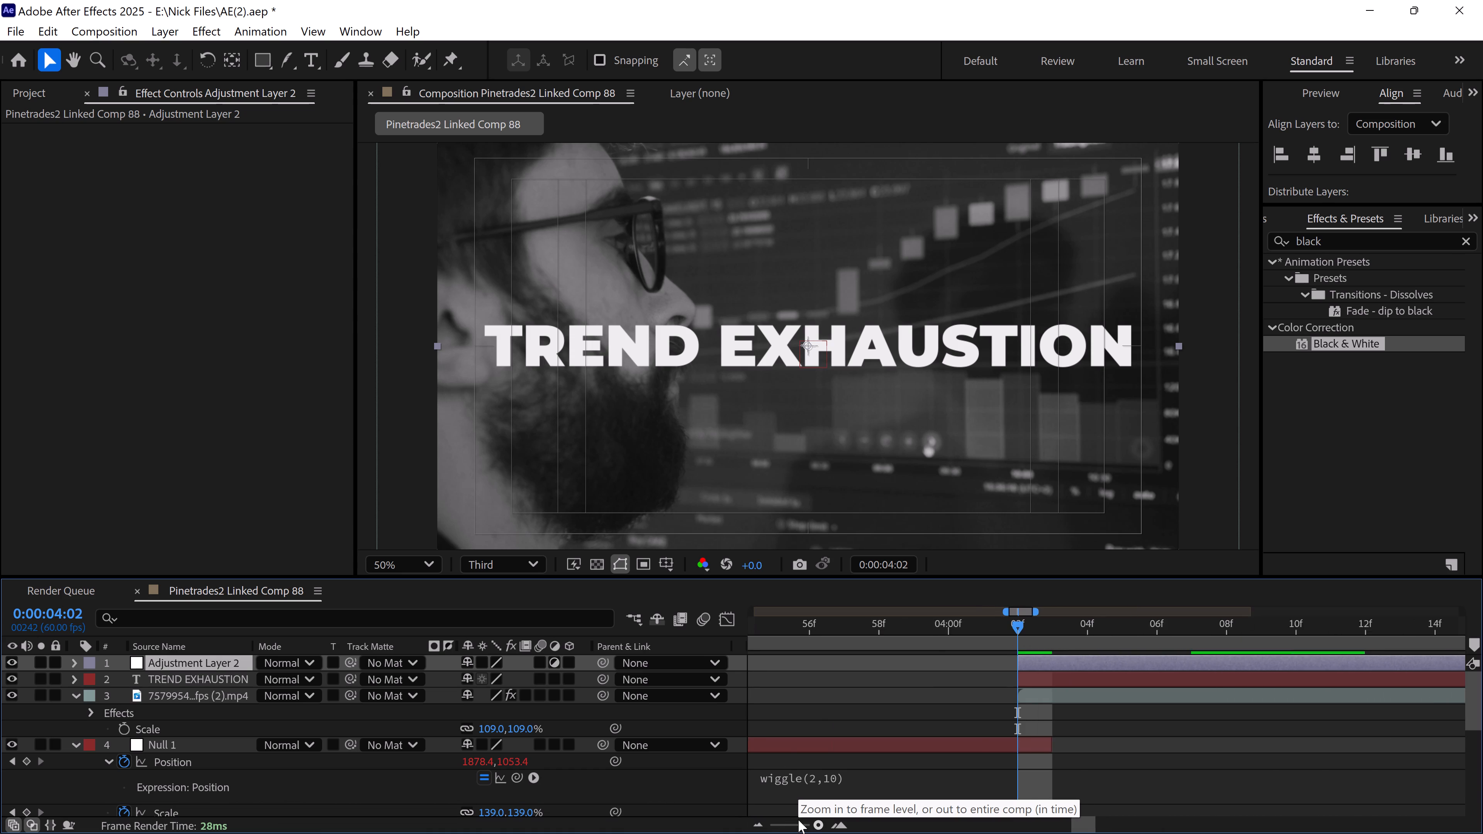
{"action": "left_click_drag", "start_coordinate": [940, 617], "coordinate": [1004, 633]}
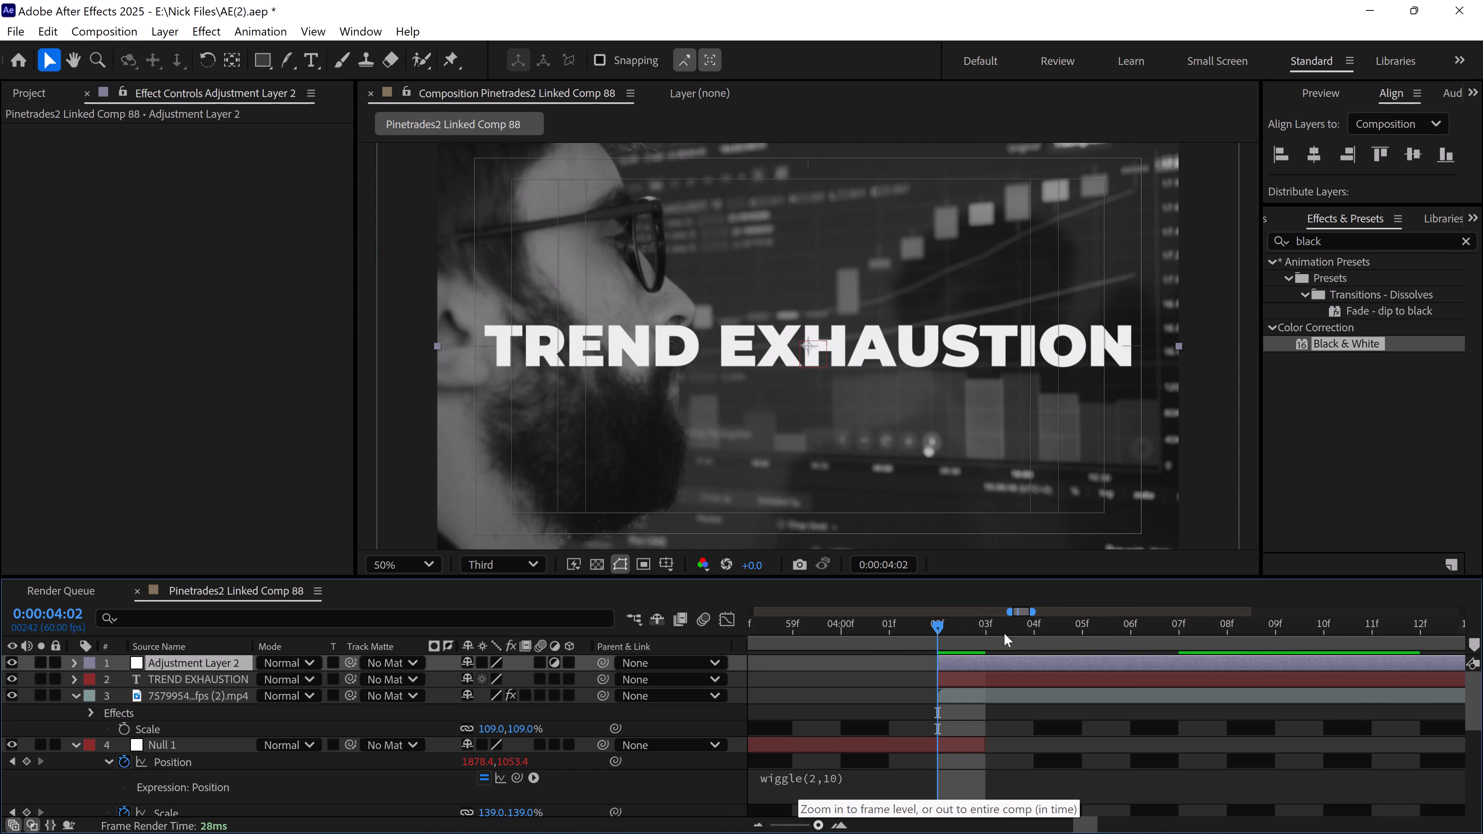
{"action": "left_click_drag", "start_coordinate": [1004, 633], "coordinate": [1023, 638]}
{"action": "left_click", "coordinate": [938, 627]}
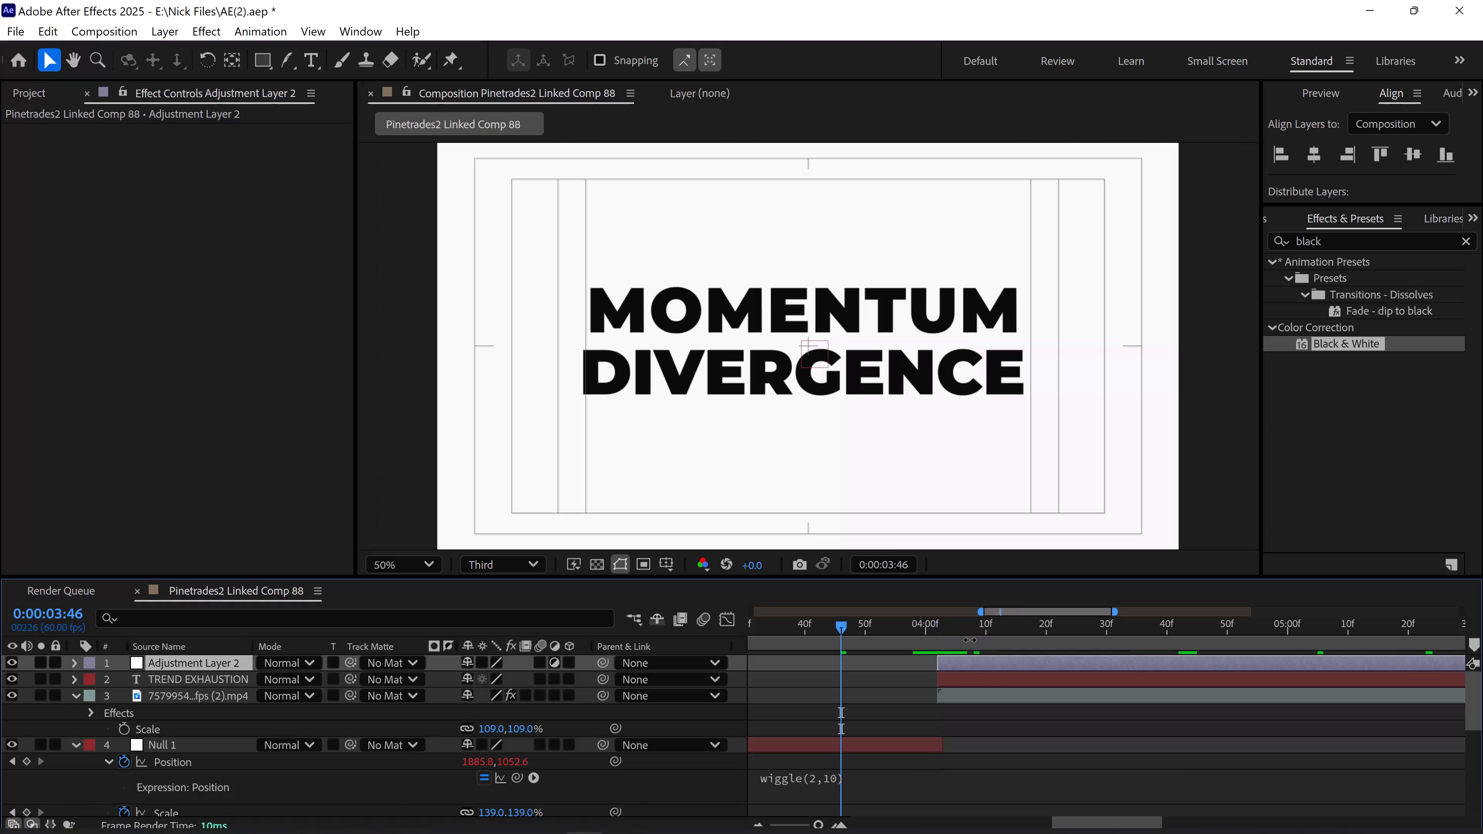
Find the CC Vignette effect and apply it to the new adjustment layer, working at 0:00:04:17.
{"action": "left_click_drag", "start_coordinate": [981, 630], "coordinate": [1030, 637]}
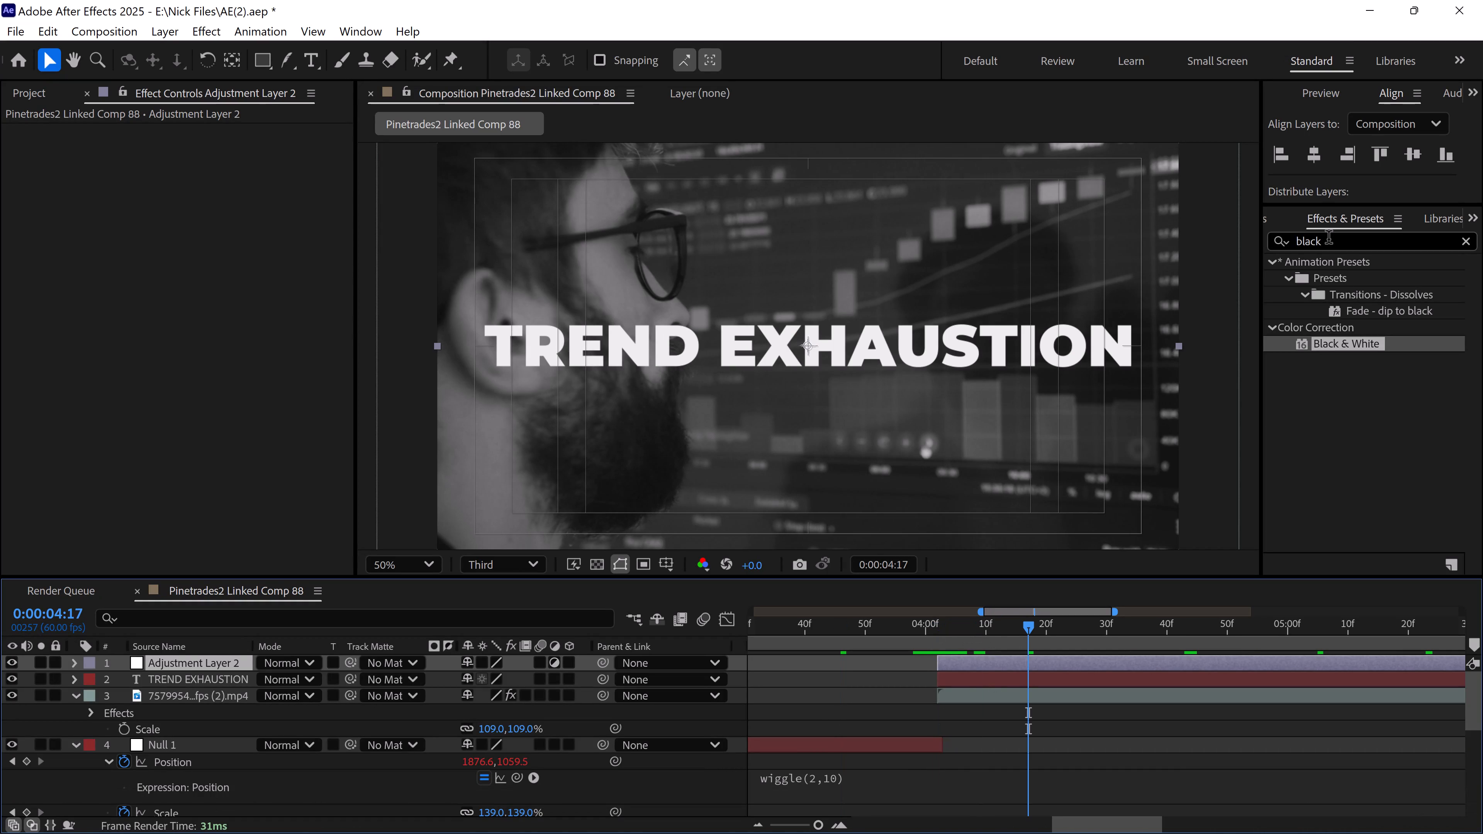
{"action": "double_click", "coordinate": [1329, 239]}
{"action": "type", "text": "vign"}
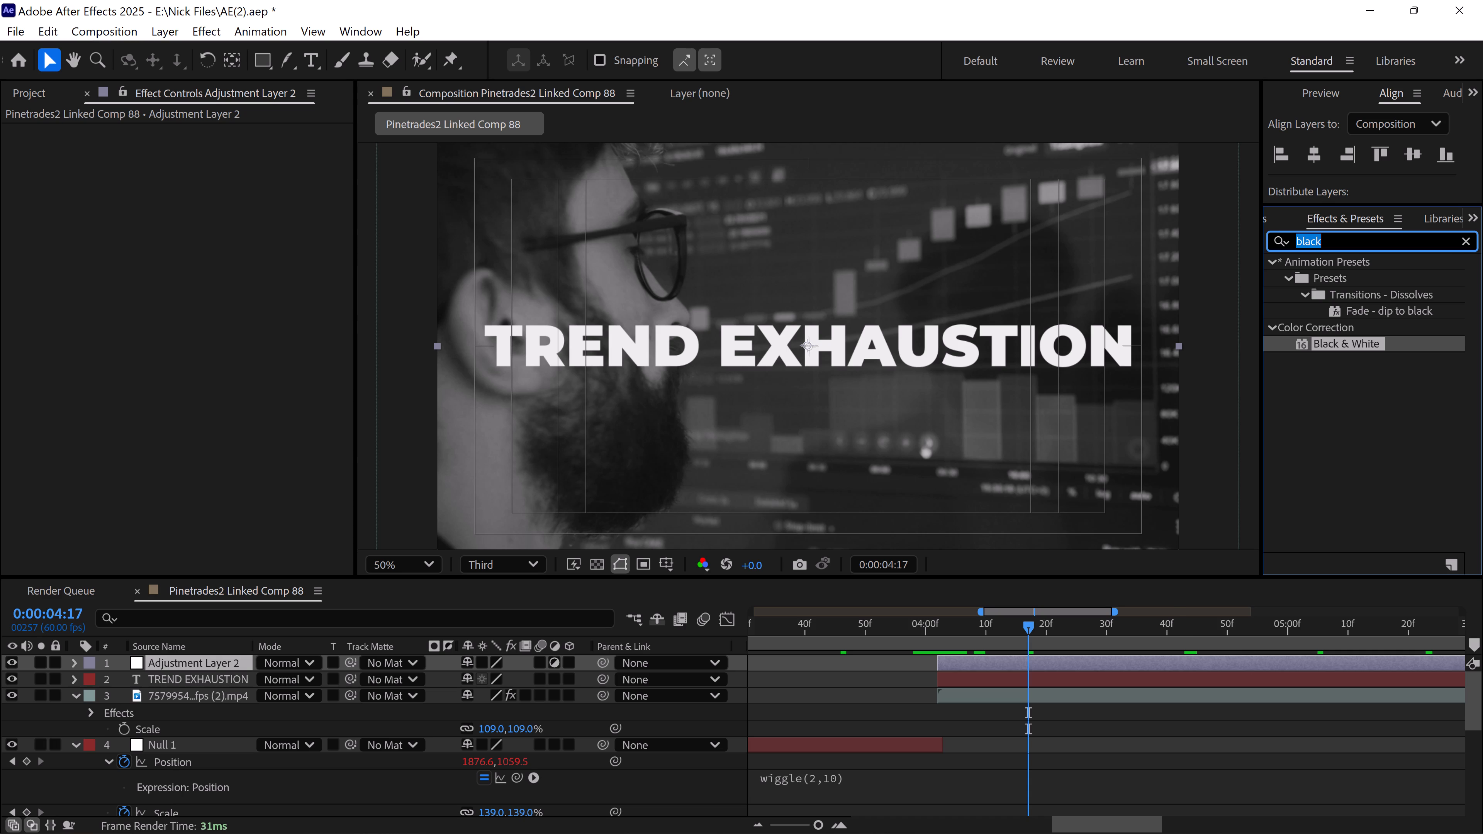
{"action": "left_click_drag", "start_coordinate": [1345, 359], "coordinate": [200, 659]}
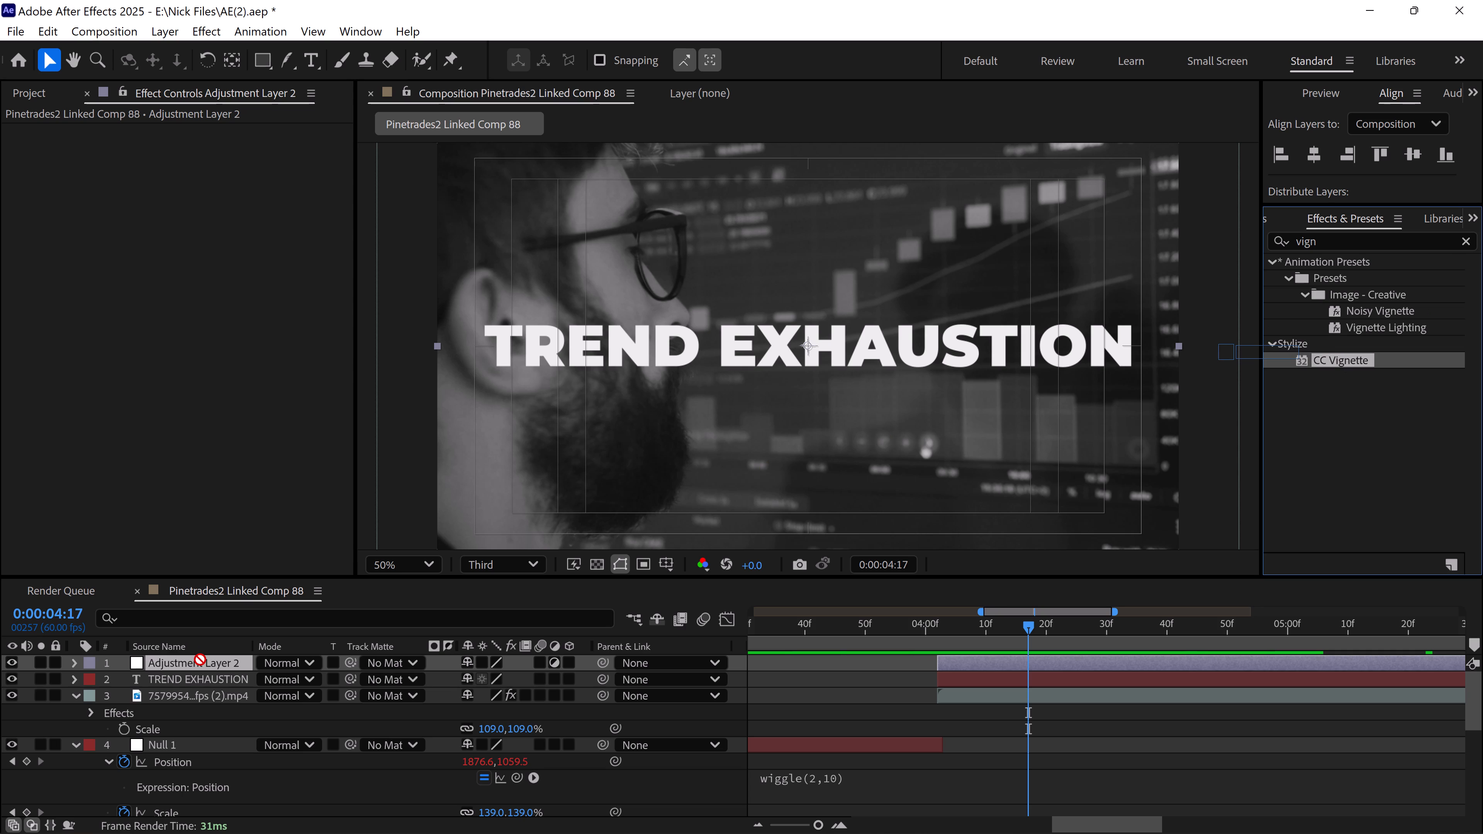
{"action": "left_click_drag", "start_coordinate": [200, 659], "coordinate": [202, 669]}
{"action": "left_click_drag", "start_coordinate": [202, 669], "coordinate": [199, 667]}
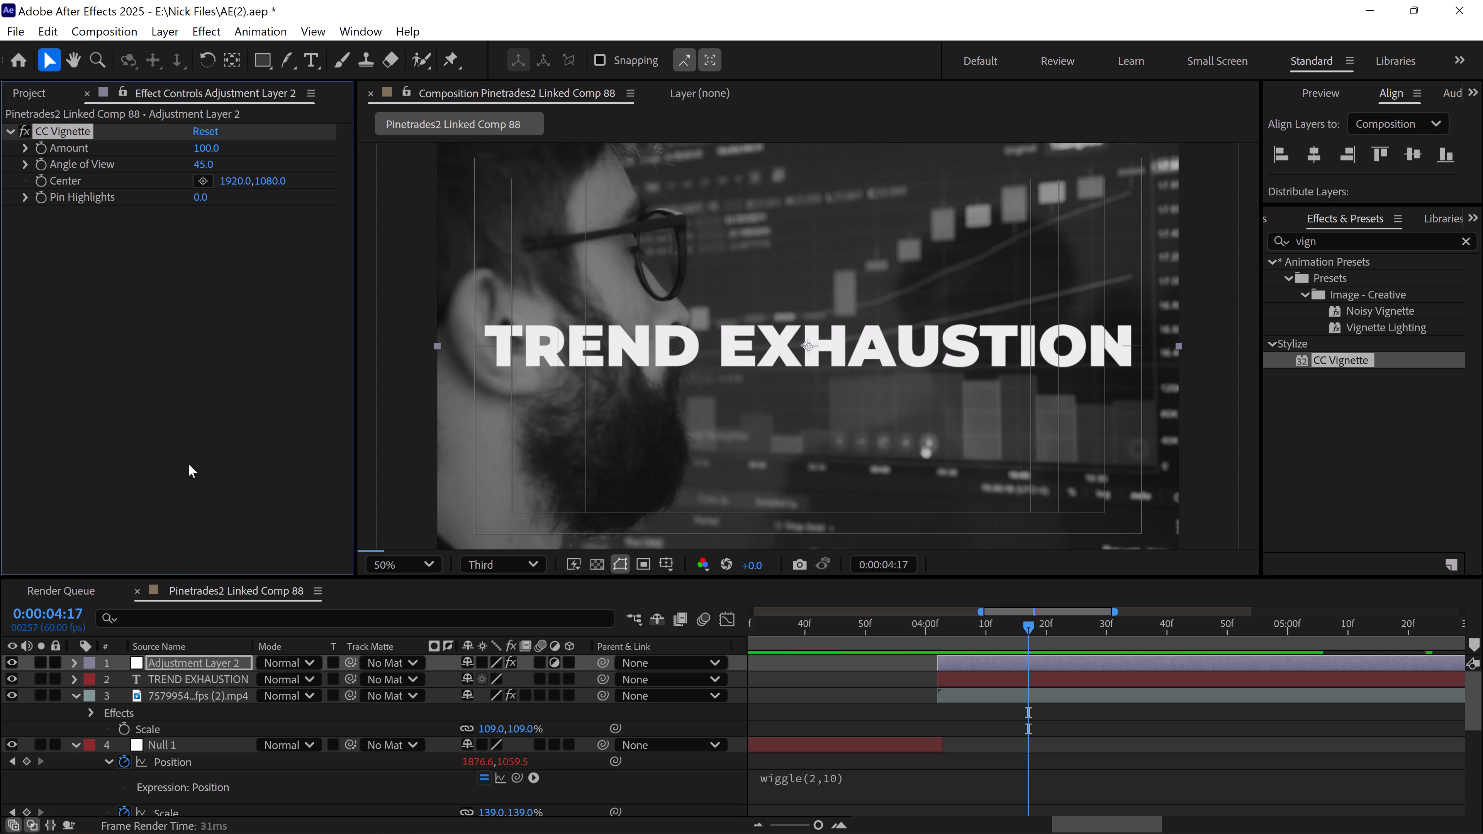
Turn off the Black & White effect on the trading footage layer.
{"action": "left_click", "coordinate": [170, 691]}
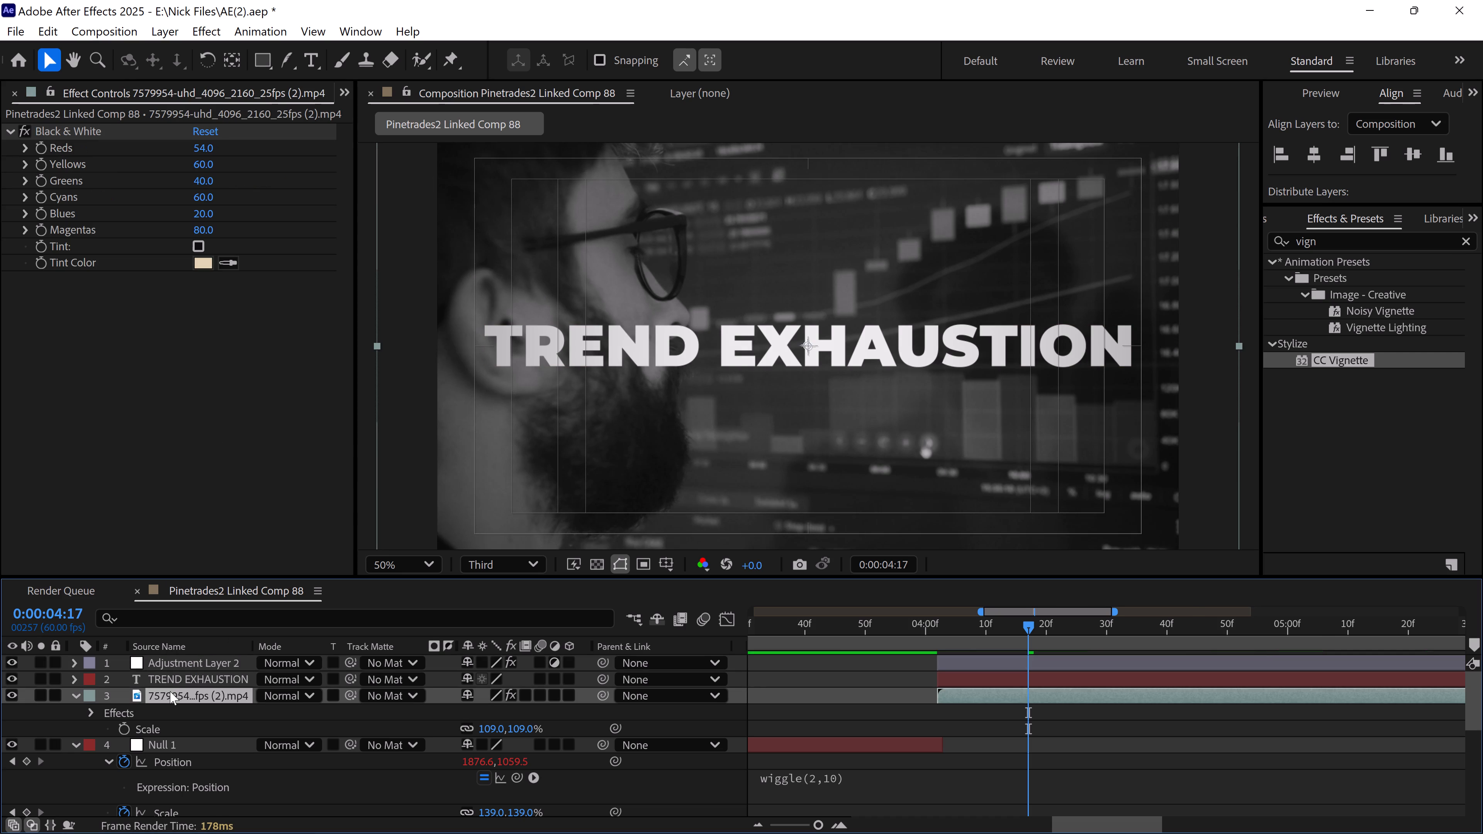
{"action": "left_click", "coordinate": [18, 127]}
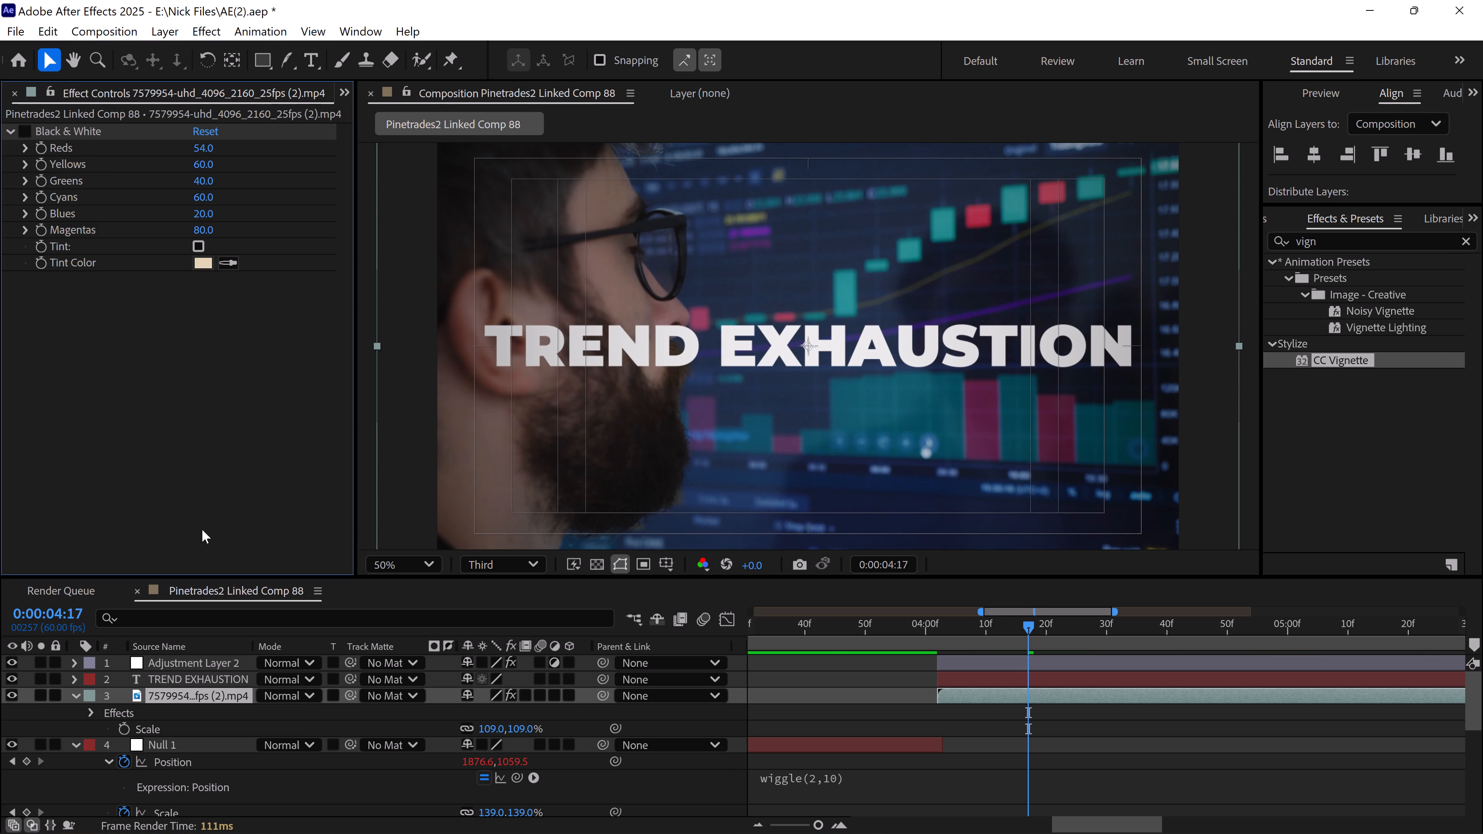
Move the vignette adjustment layer between TREND EXHAUSTION and the footage, and set its CC Vignette Amount to 190.
{"action": "left_click_drag", "start_coordinate": [172, 659], "coordinate": [185, 684]}
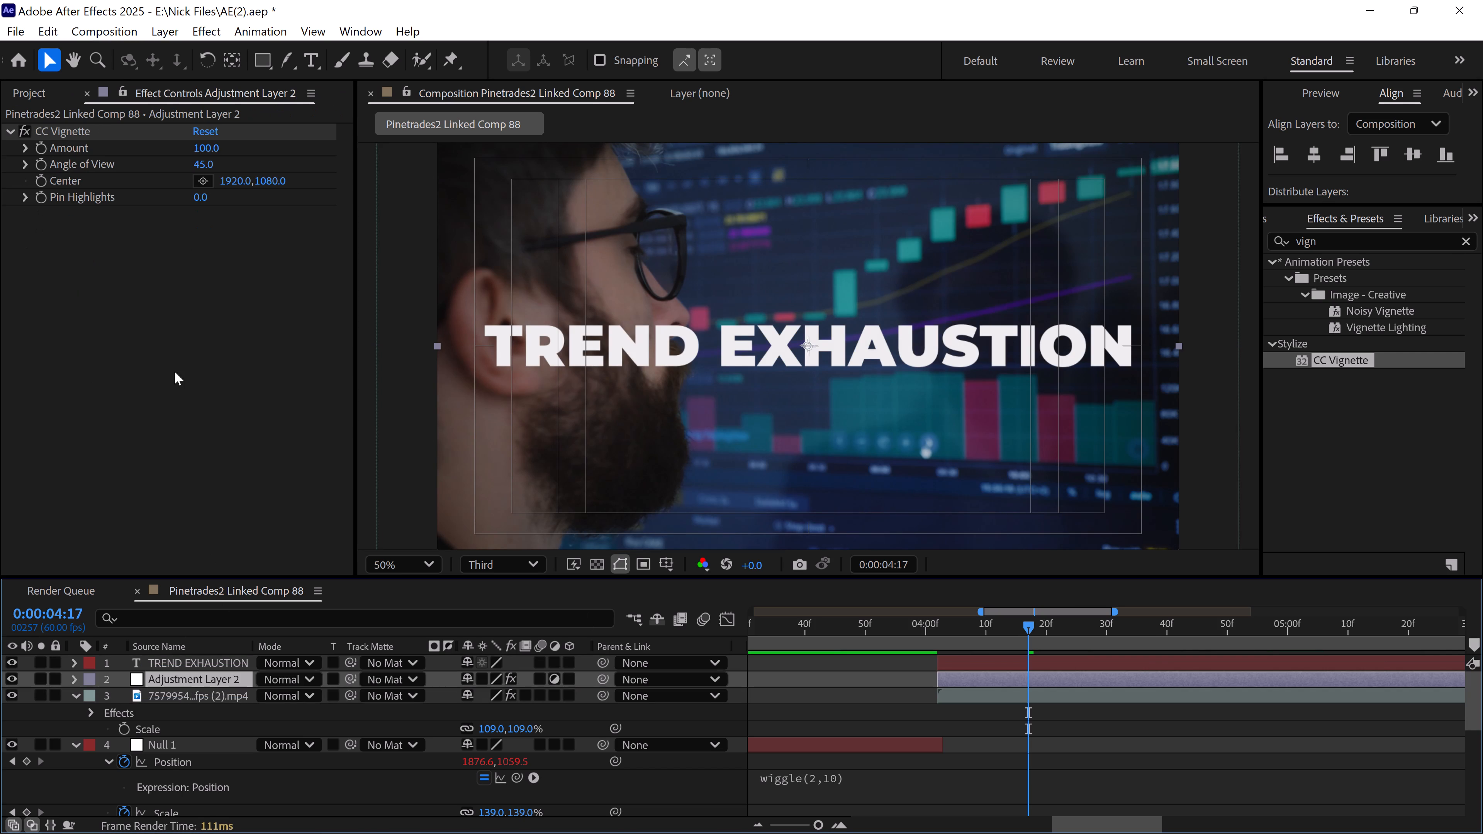
{"action": "left_click", "coordinate": [205, 152]}
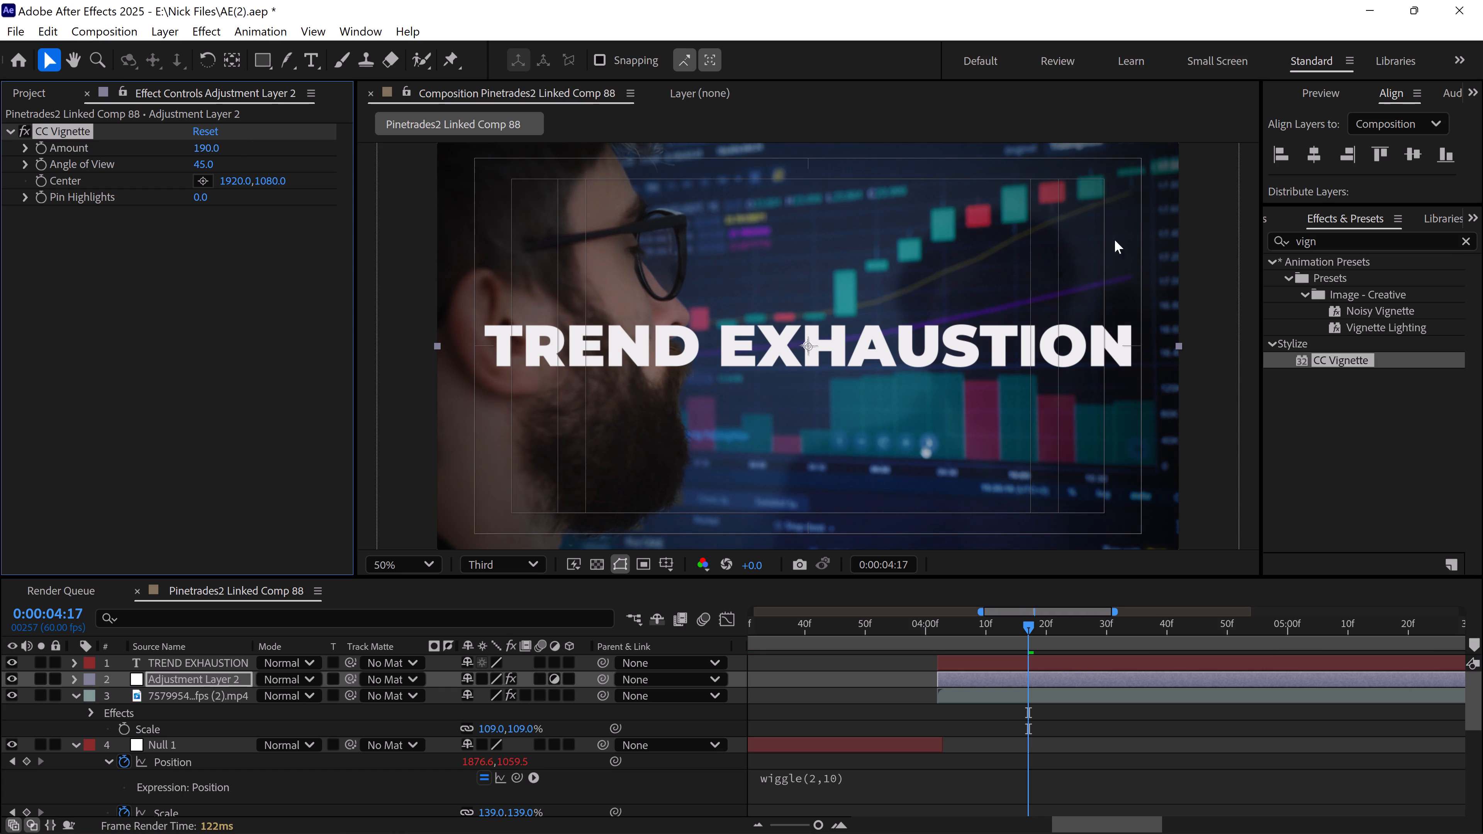
Find the Stylize Glow effect and apply it to the TREND EXHAUSTION text layer.
{"action": "double_click", "coordinate": [1320, 238]}
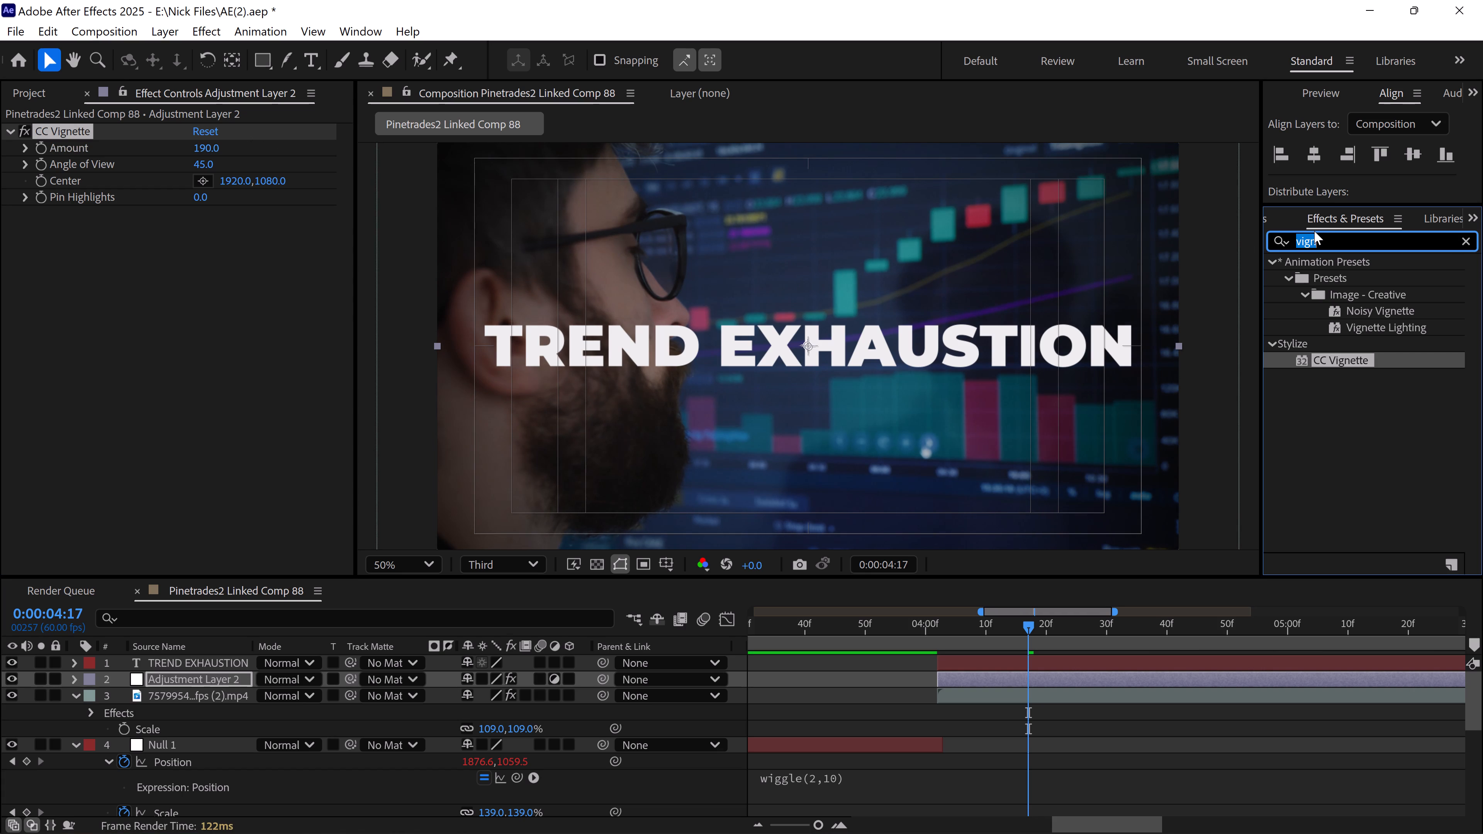
{"action": "type", "text": "glo"}
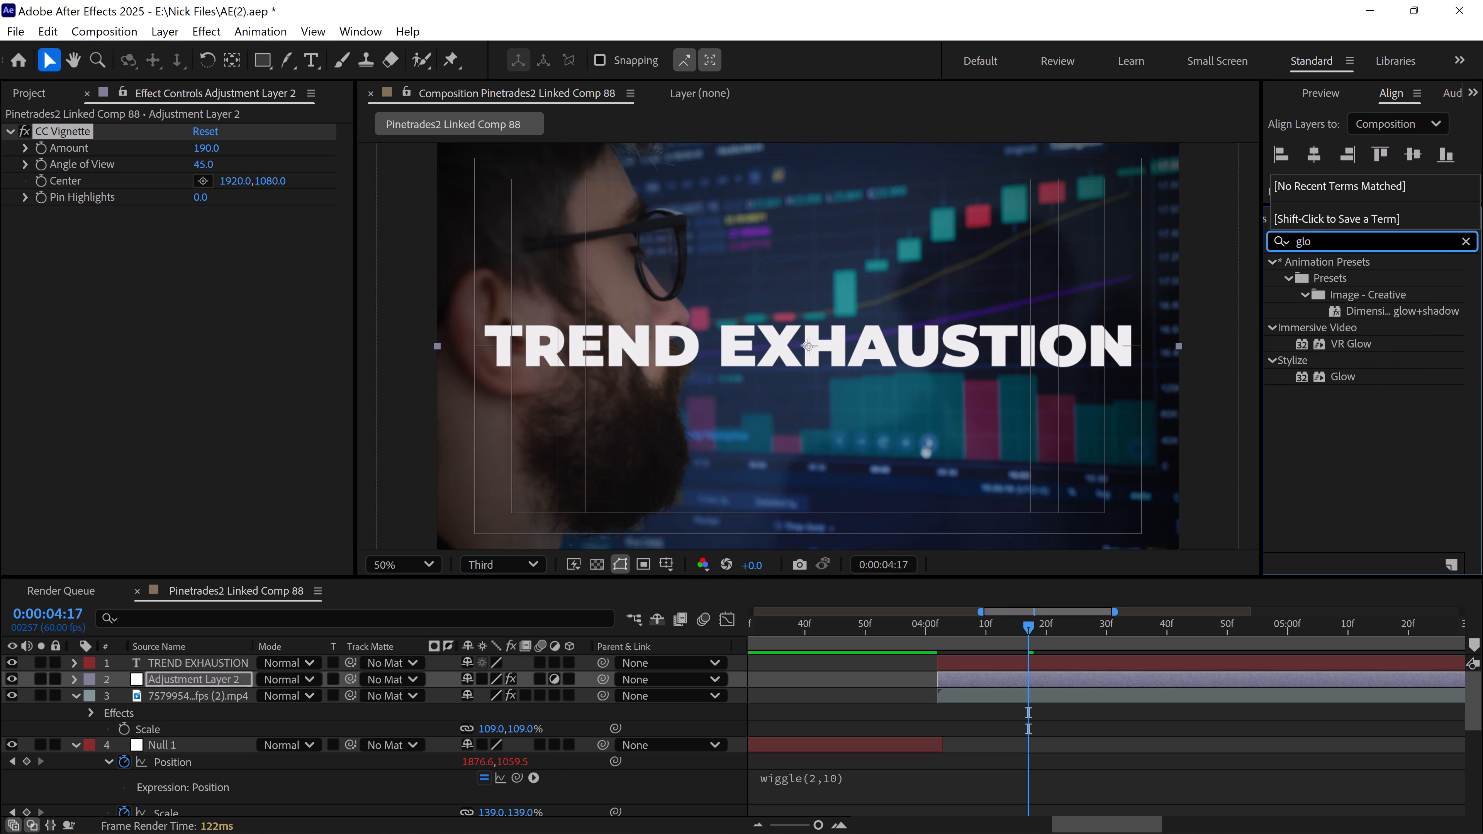
{"action": "left_click_drag", "start_coordinate": [1344, 375], "coordinate": [967, 440]}
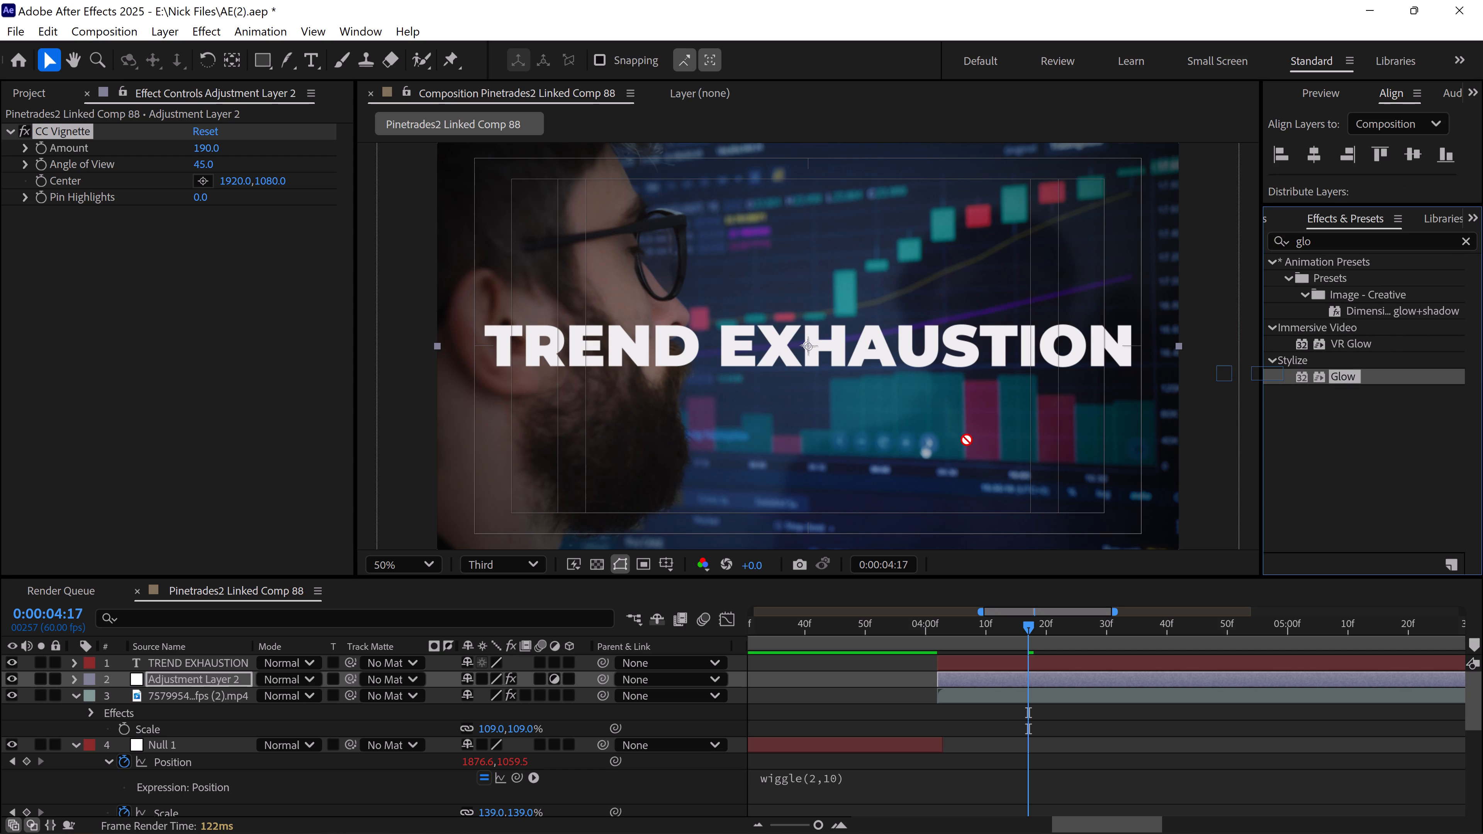
{"action": "left_click_drag", "start_coordinate": [967, 440], "coordinate": [212, 661]}
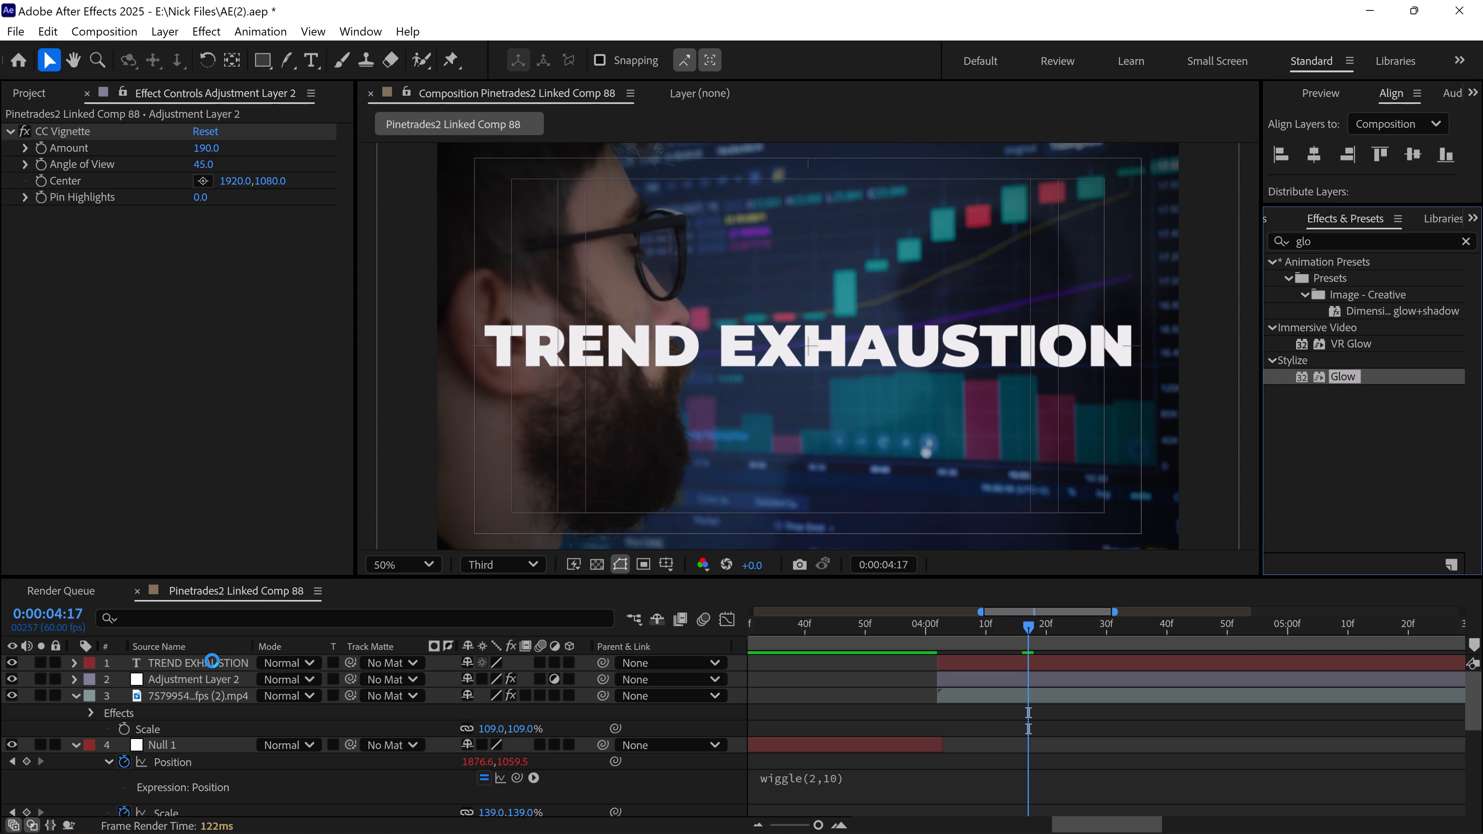
Set the TREND EXHAUSTION layer's Glow Threshold to 80.8% and its Glow Radius to 545.
{"action": "left_click_drag", "start_coordinate": [200, 161], "coordinate": [250, 161]}
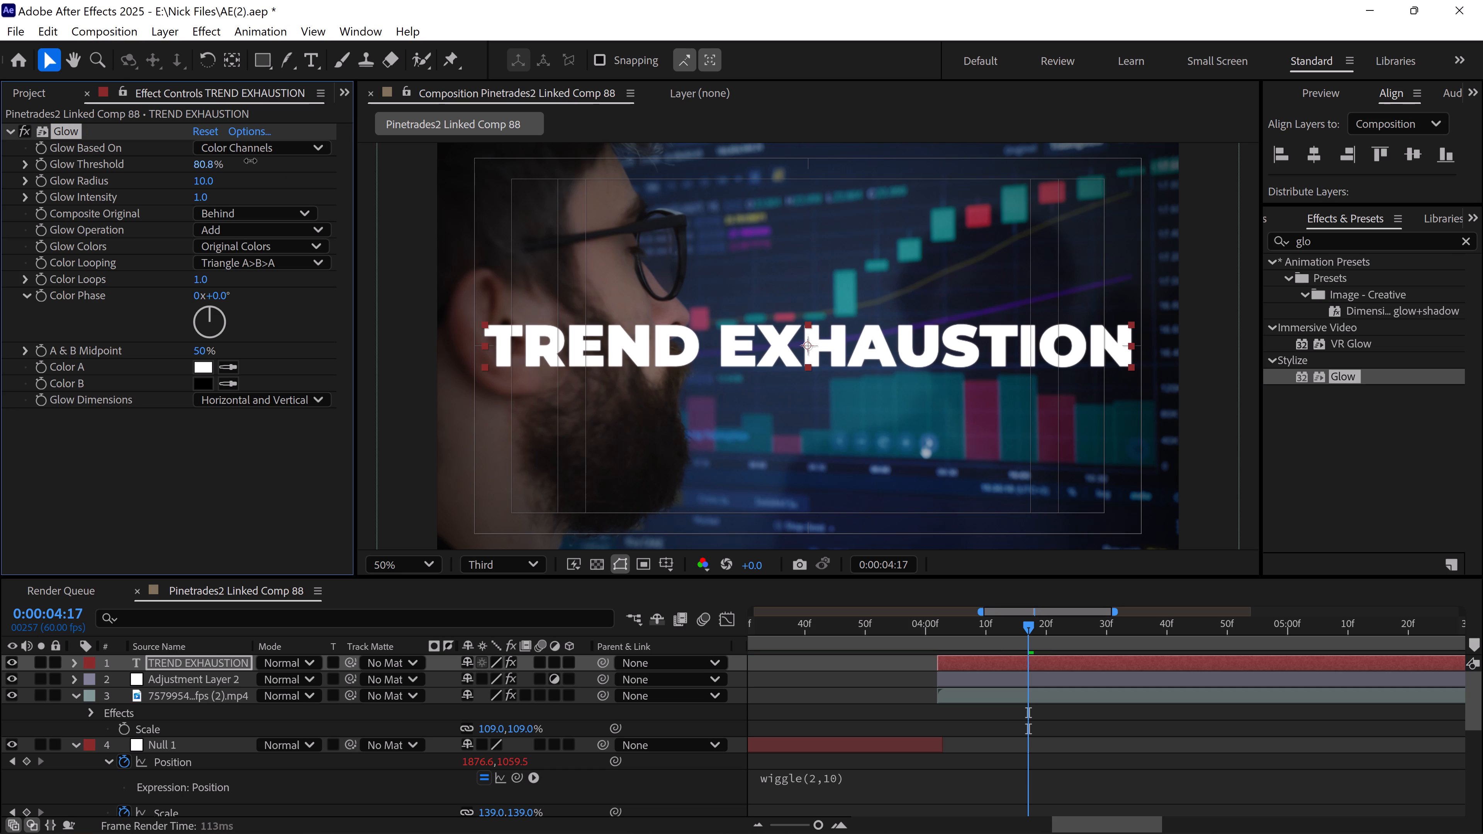
{"action": "left_click_drag", "start_coordinate": [250, 161], "coordinate": [250, 161]}
{"action": "left_click_drag", "start_coordinate": [206, 186], "coordinate": [307, 181]}
{"action": "left_click_drag", "start_coordinate": [307, 181], "coordinate": [320, 178]}
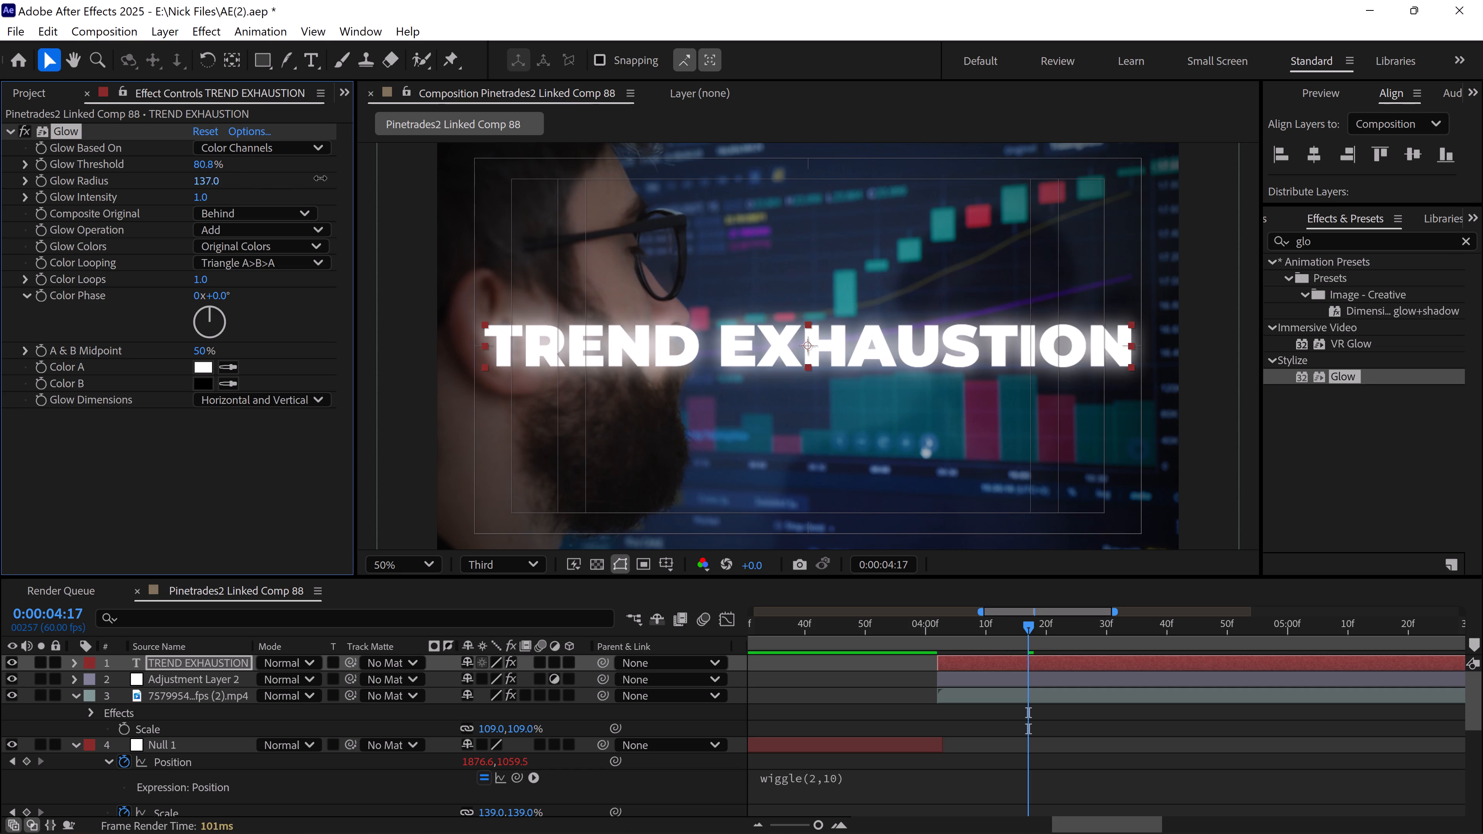
{"action": "left_click_drag", "start_coordinate": [320, 178], "coordinate": [733, 203]}
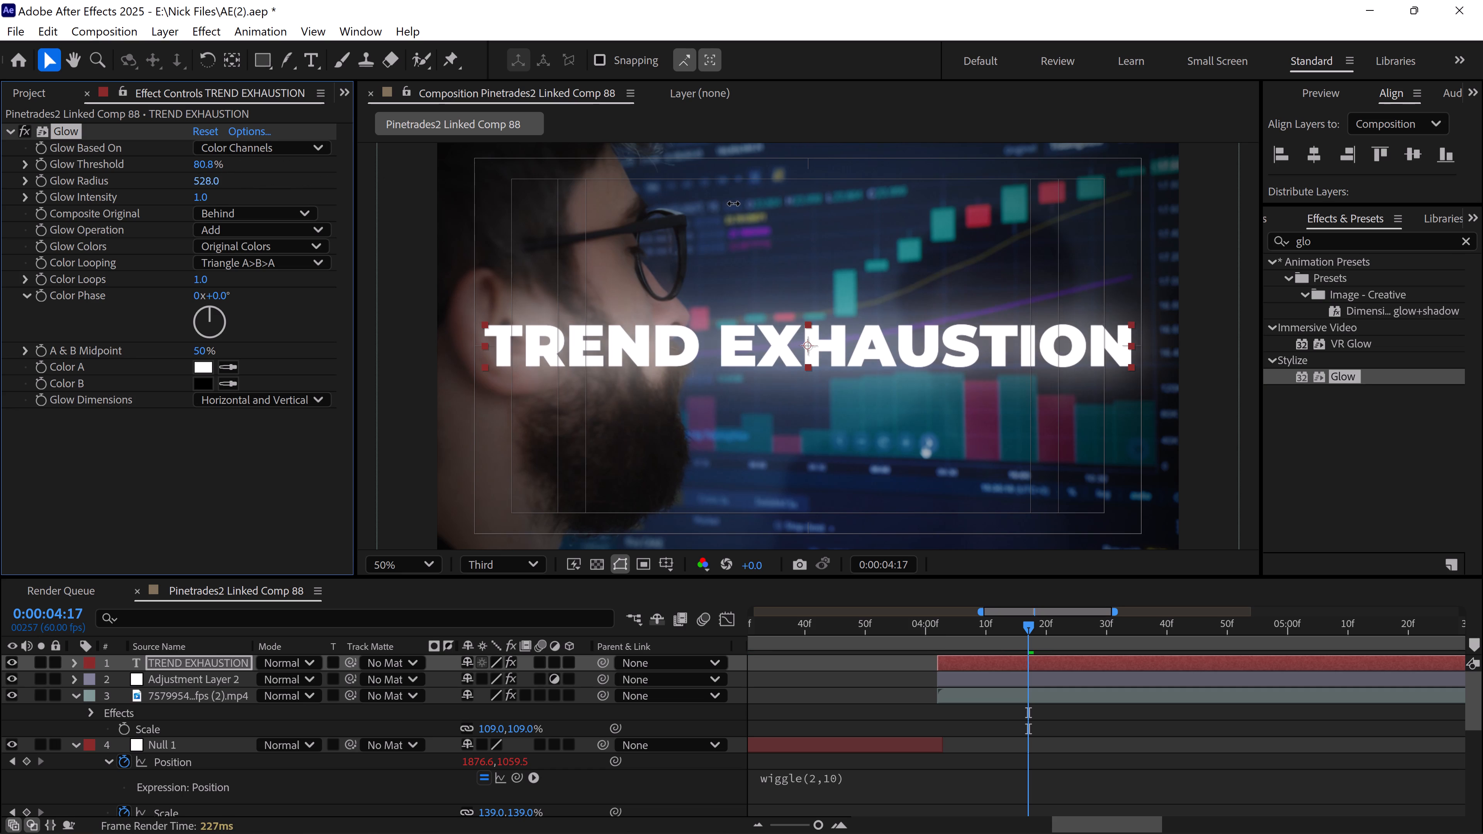
{"action": "left_click_drag", "start_coordinate": [733, 203], "coordinate": [741, 207]}
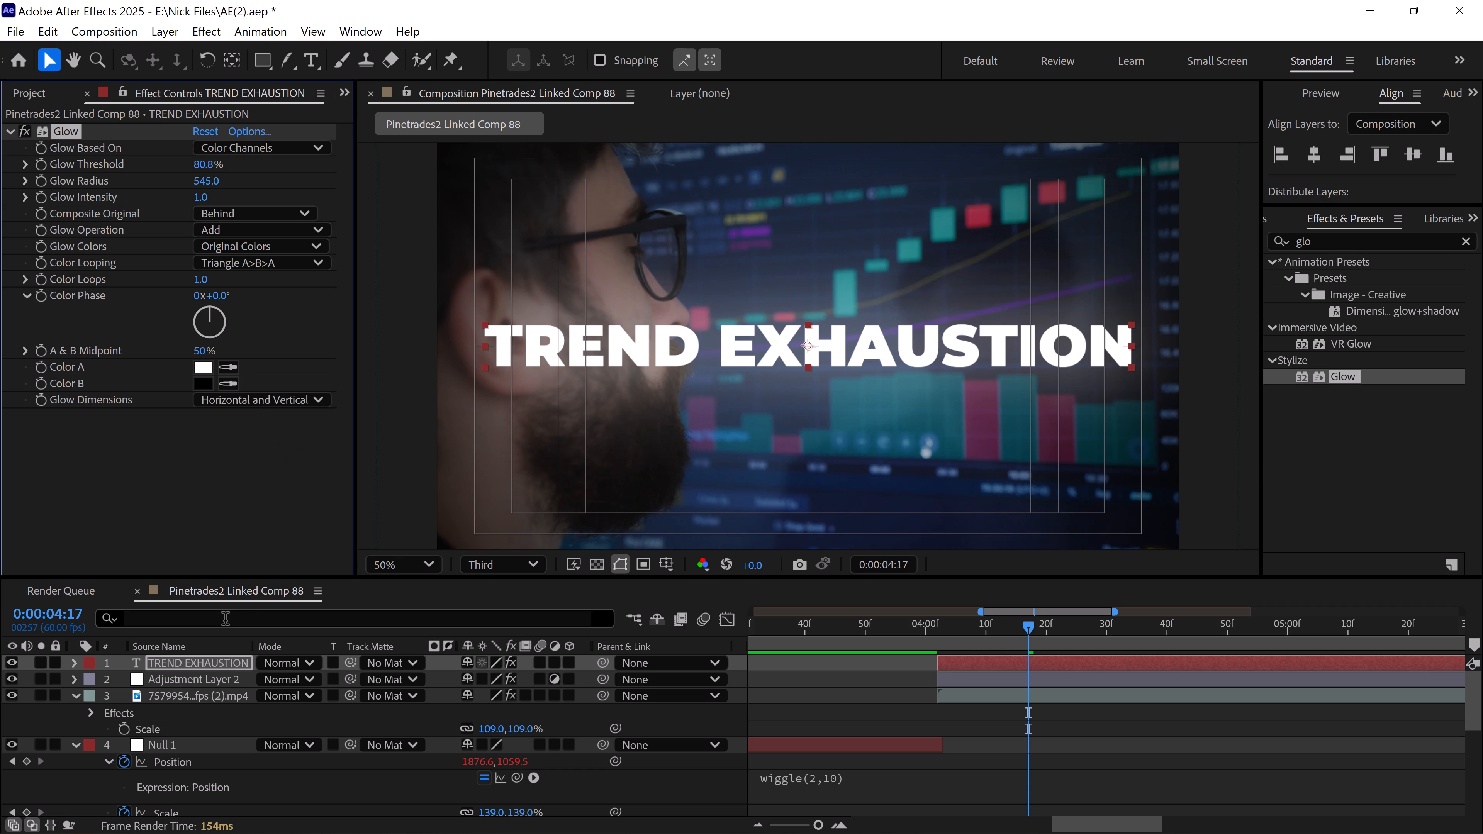
On the vignette adjustment layer, set the CC Vignette Amount to 249 and move its Center to about 1380, 740.
{"action": "left_click", "coordinate": [206, 672]}
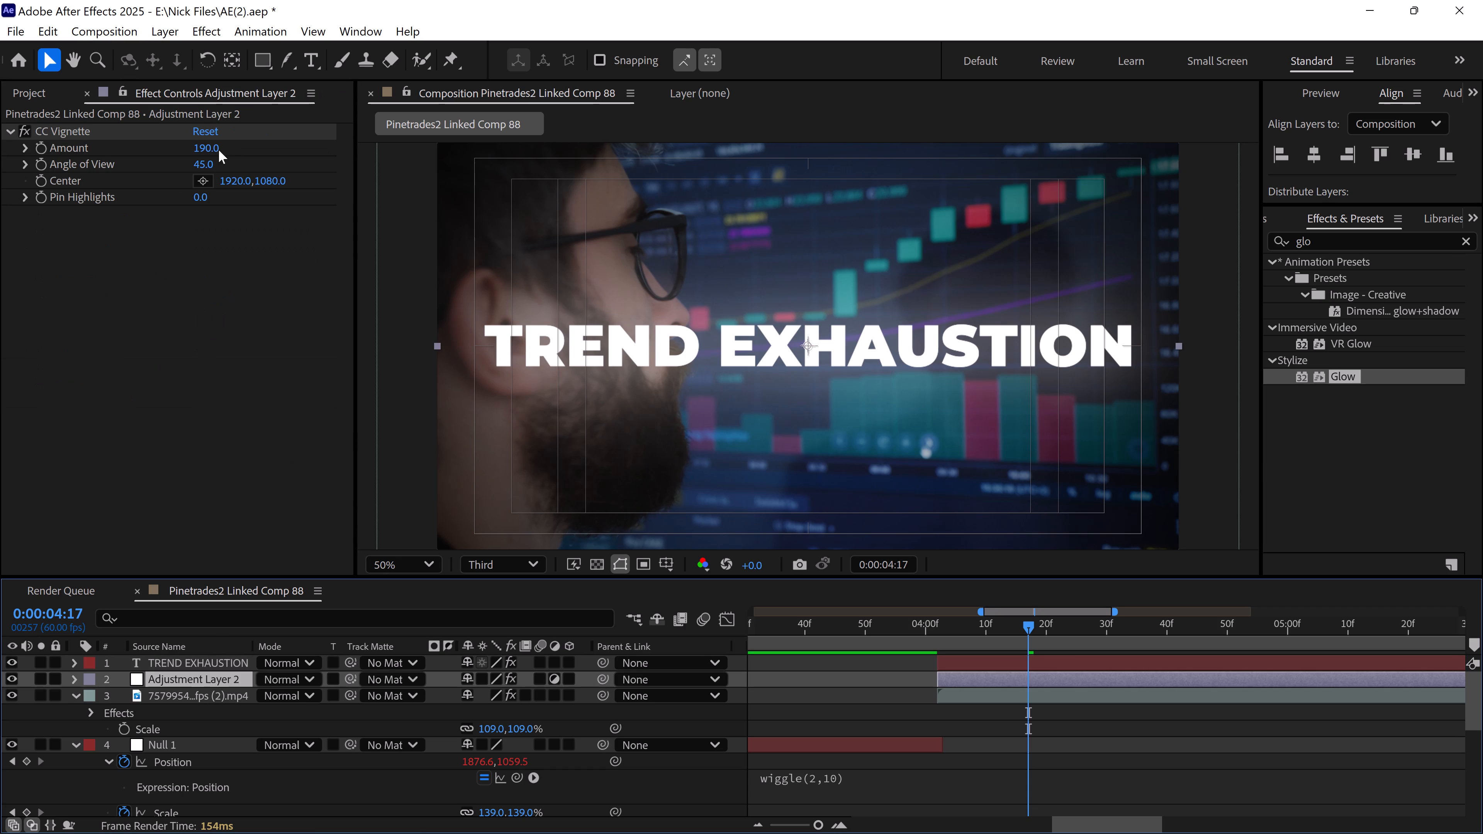
{"action": "left_click_drag", "start_coordinate": [209, 150], "coordinate": [273, 155]}
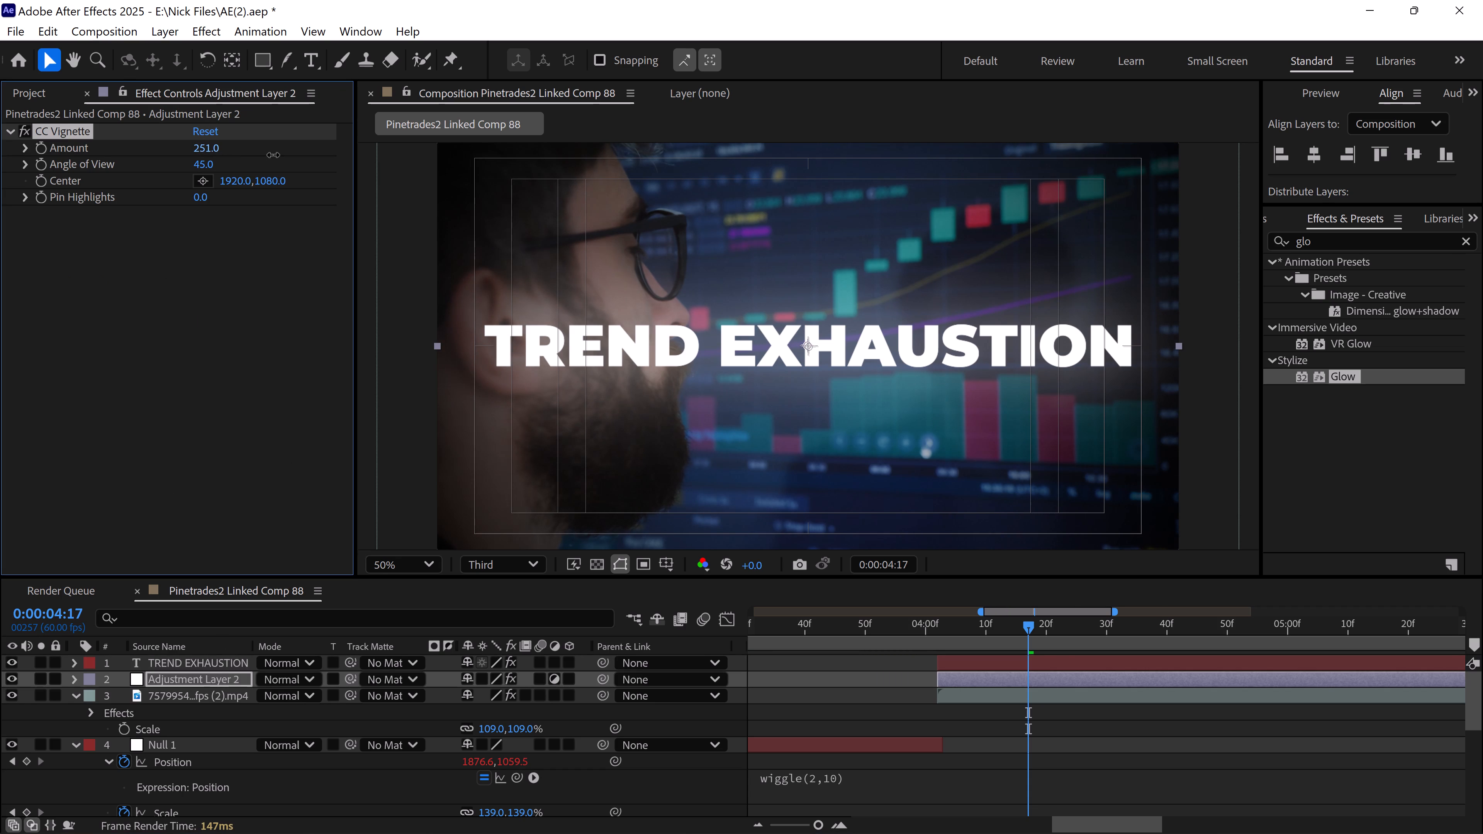
{"action": "left_click_drag", "start_coordinate": [273, 155], "coordinate": [273, 157]}
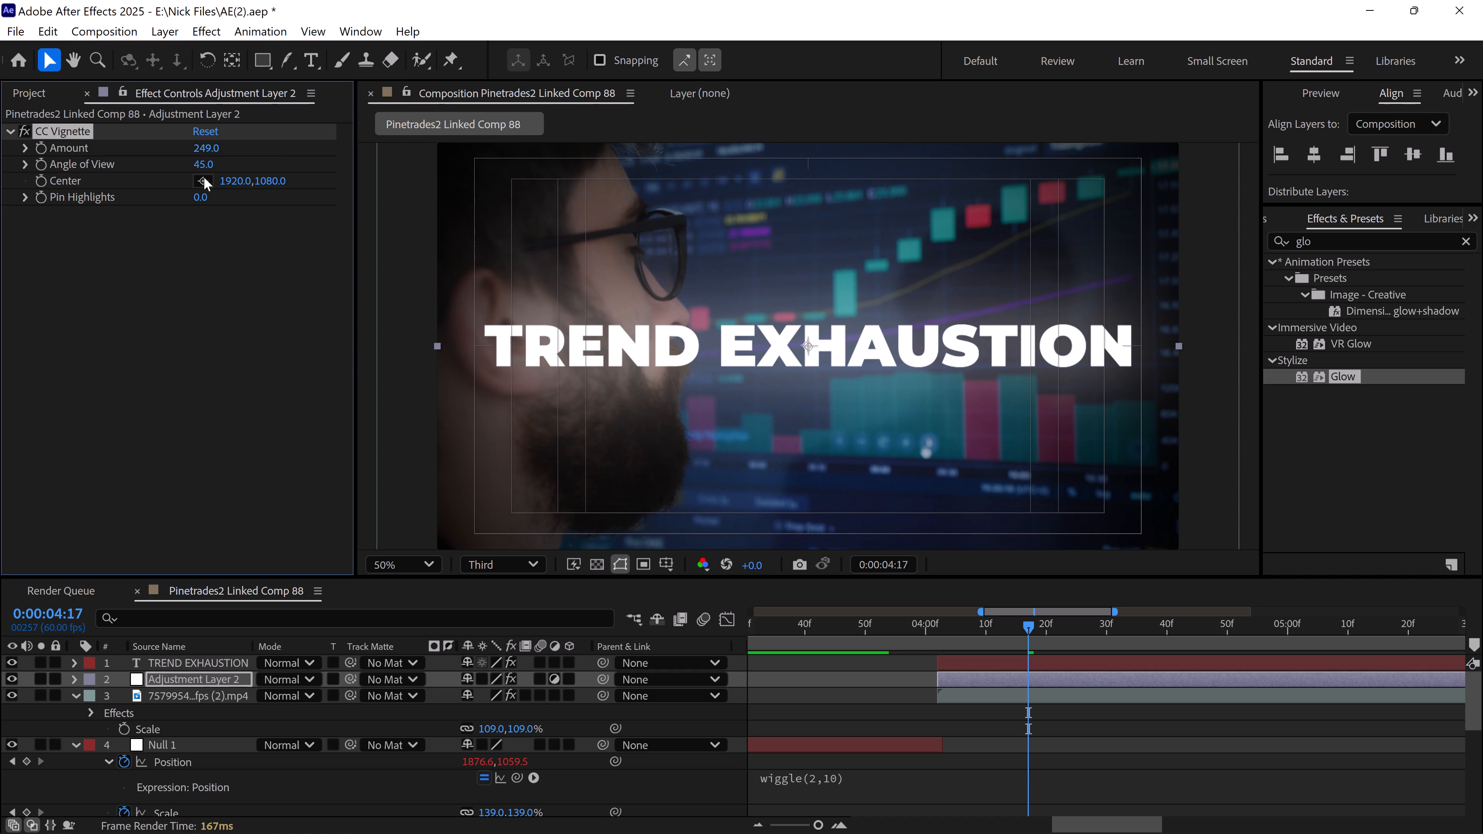
{"action": "left_click", "coordinate": [207, 181]}
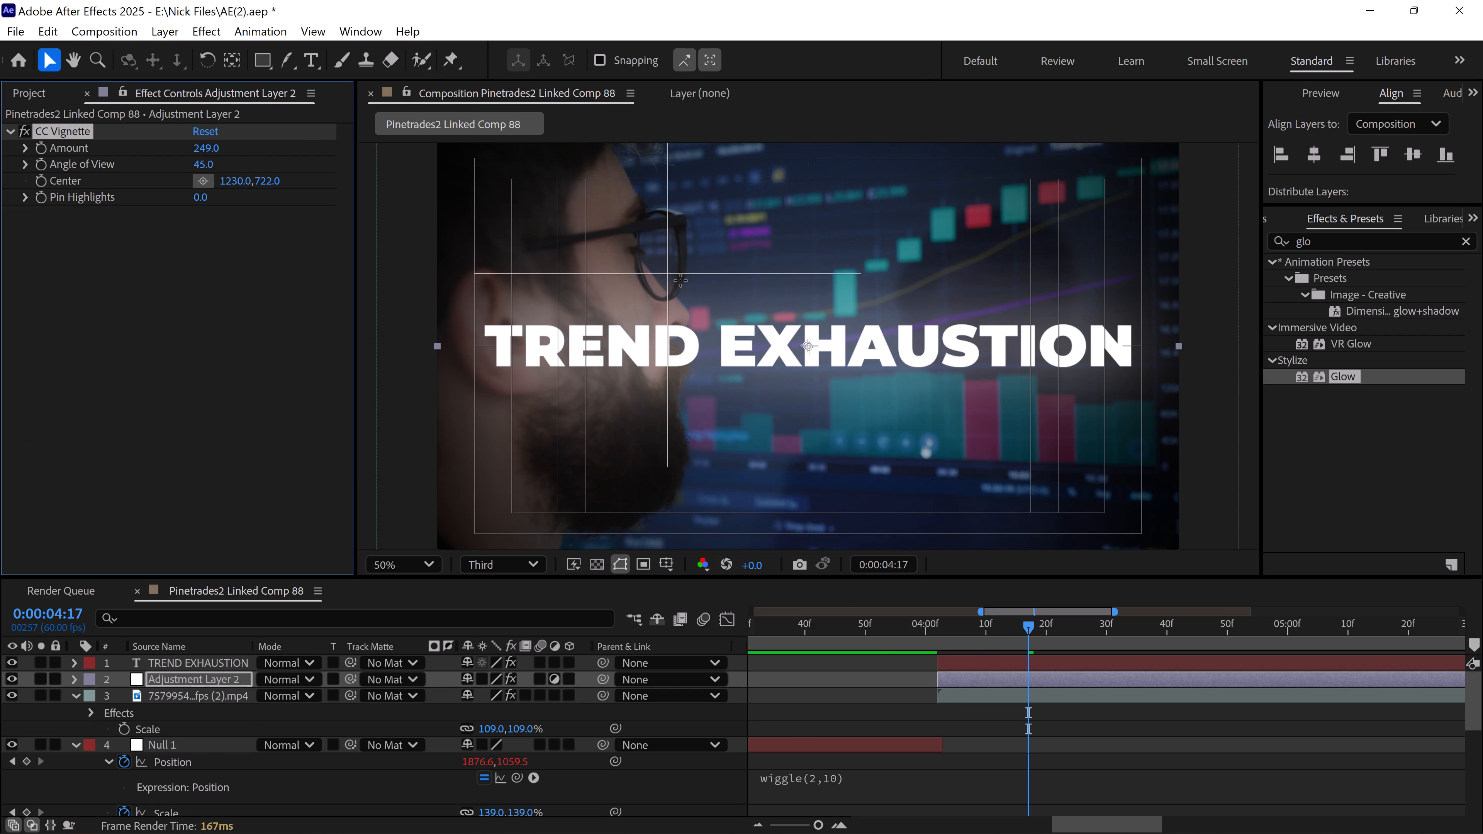
{"action": "left_click", "coordinate": [670, 260]}
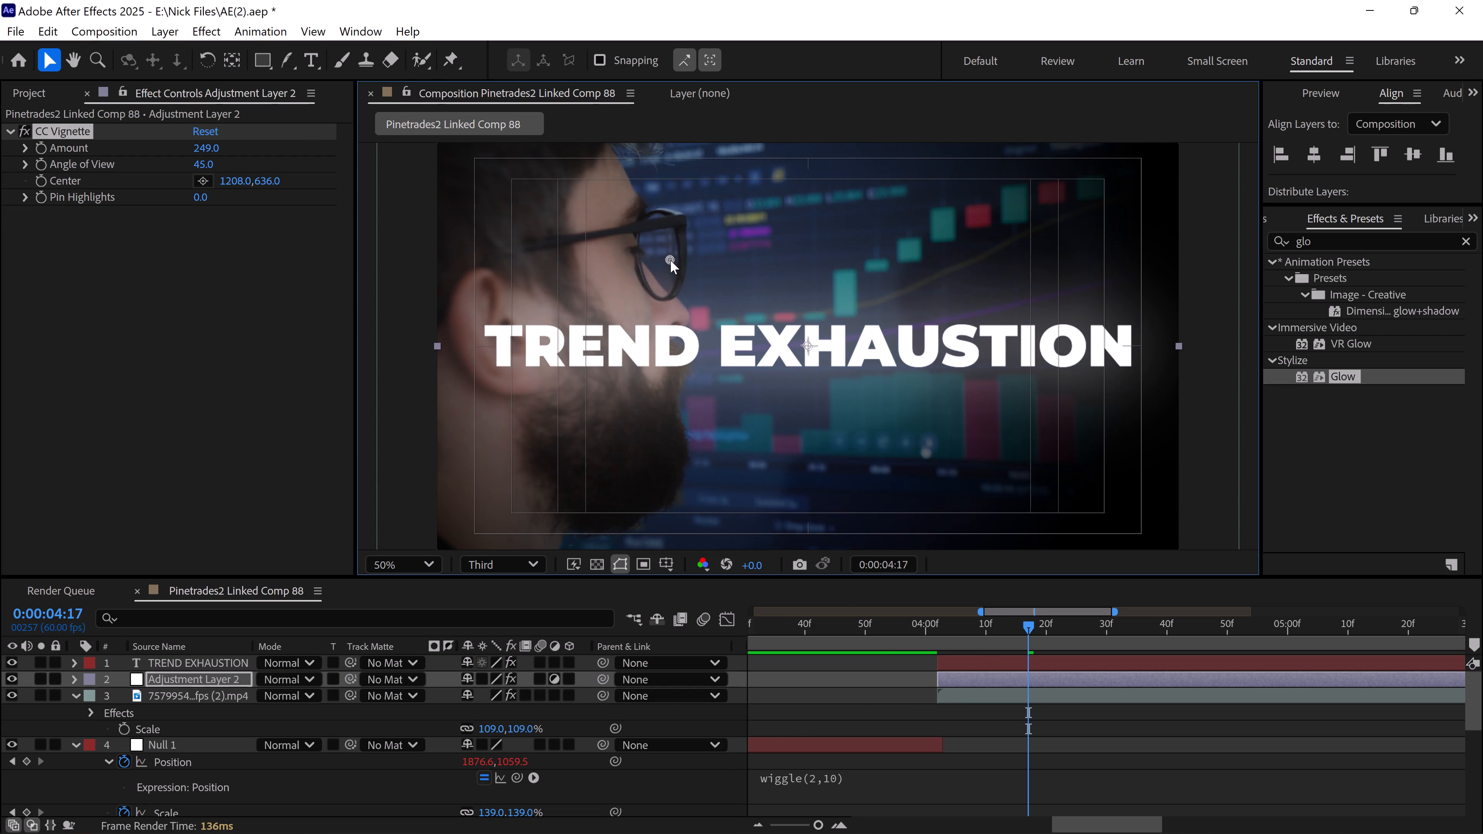
{"action": "left_click_drag", "start_coordinate": [670, 260], "coordinate": [704, 280]}
Keyframe the TREND EXHAUSTION layer's Opacity from 0% at 0:00:04:02 to 100% at 0:00:04:09.
{"action": "left_click_drag", "start_coordinate": [1017, 626], "coordinate": [976, 625]}
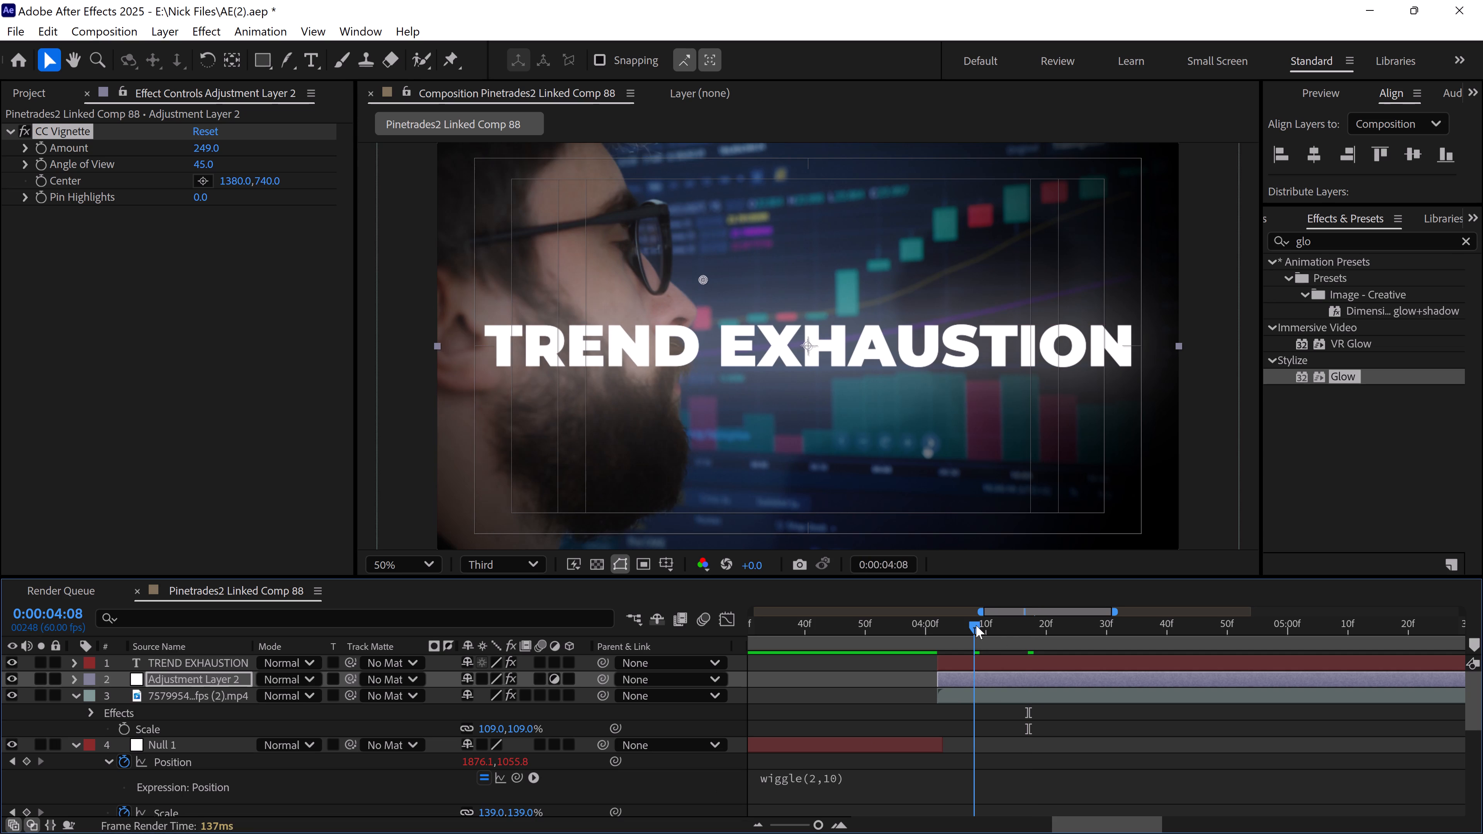
{"action": "left_click_drag", "start_coordinate": [976, 625], "coordinate": [981, 625]}
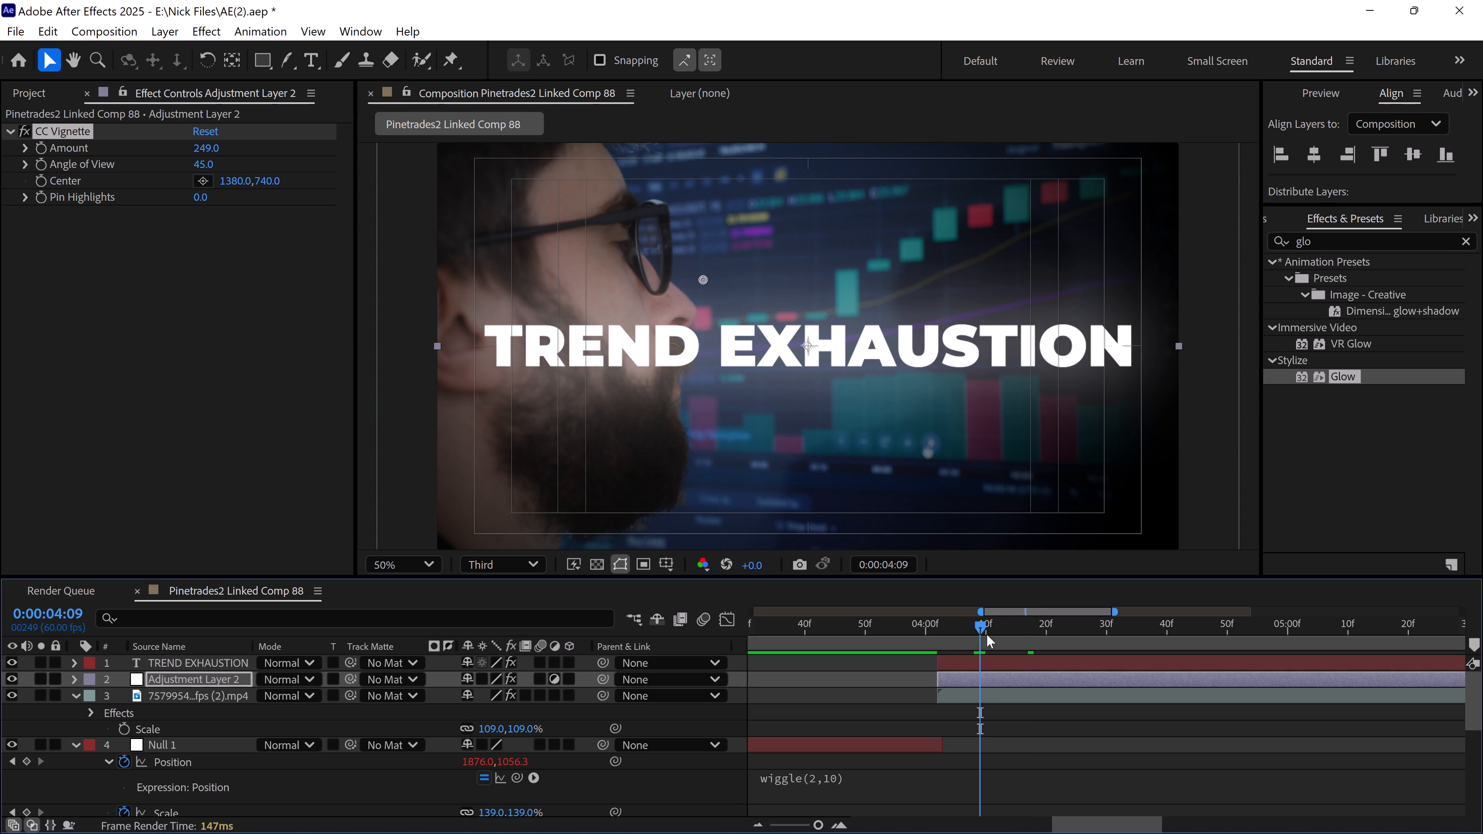
{"action": "key", "text": "t"}
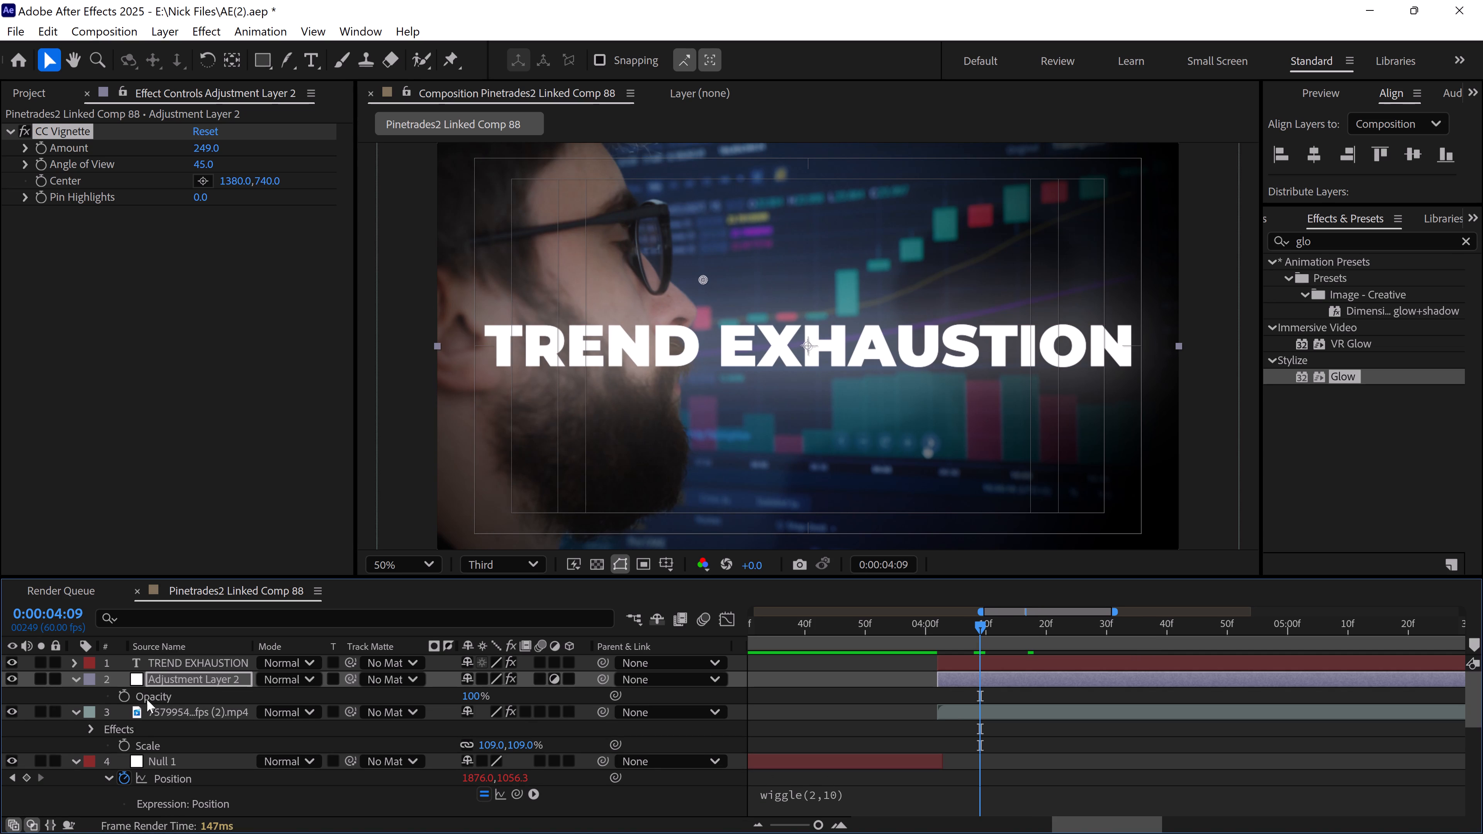
{"action": "left_click", "coordinate": [167, 665]}
{"action": "key", "text": "t"}
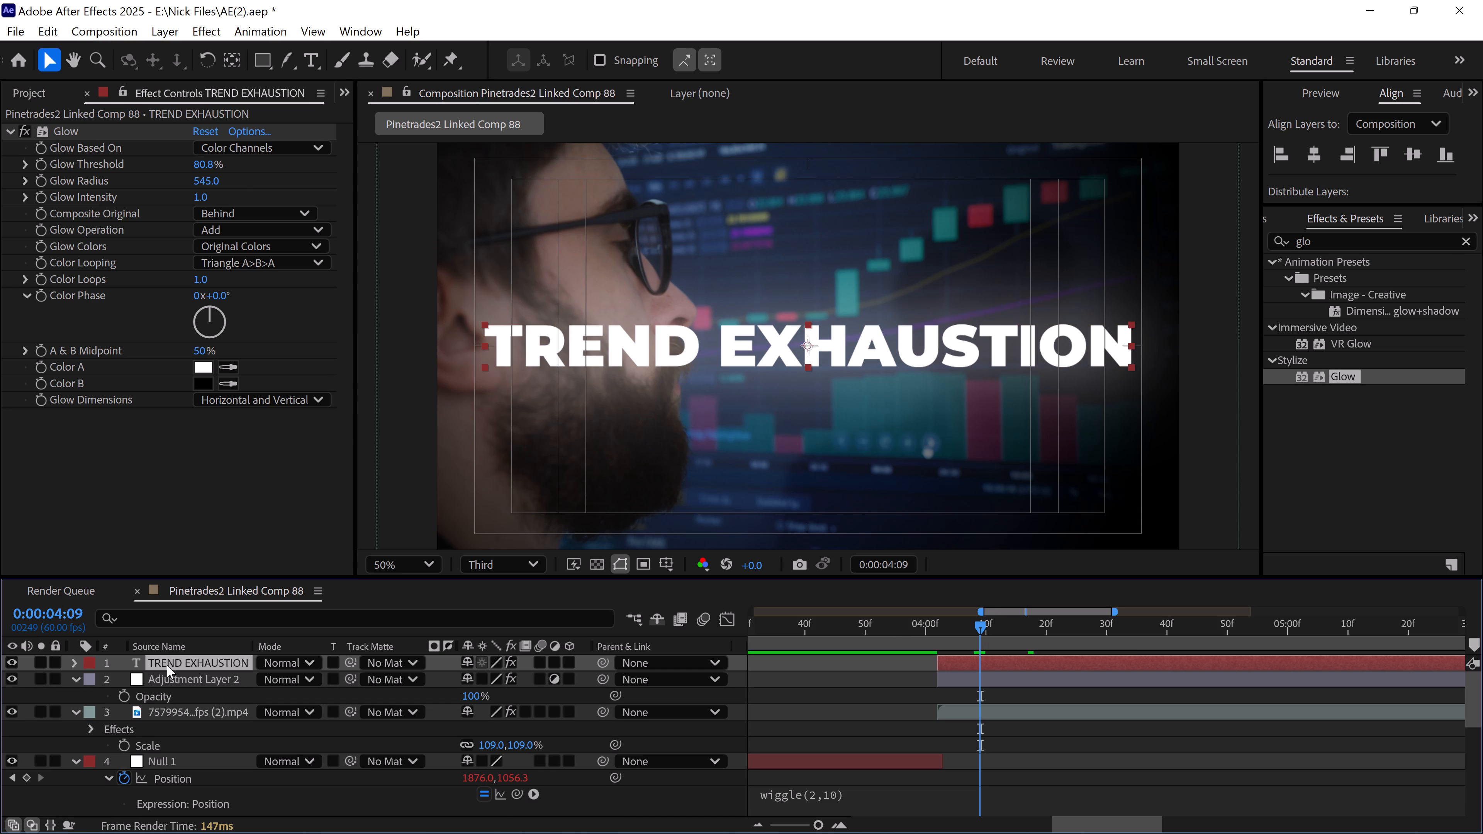
{"action": "left_click", "coordinate": [119, 678]}
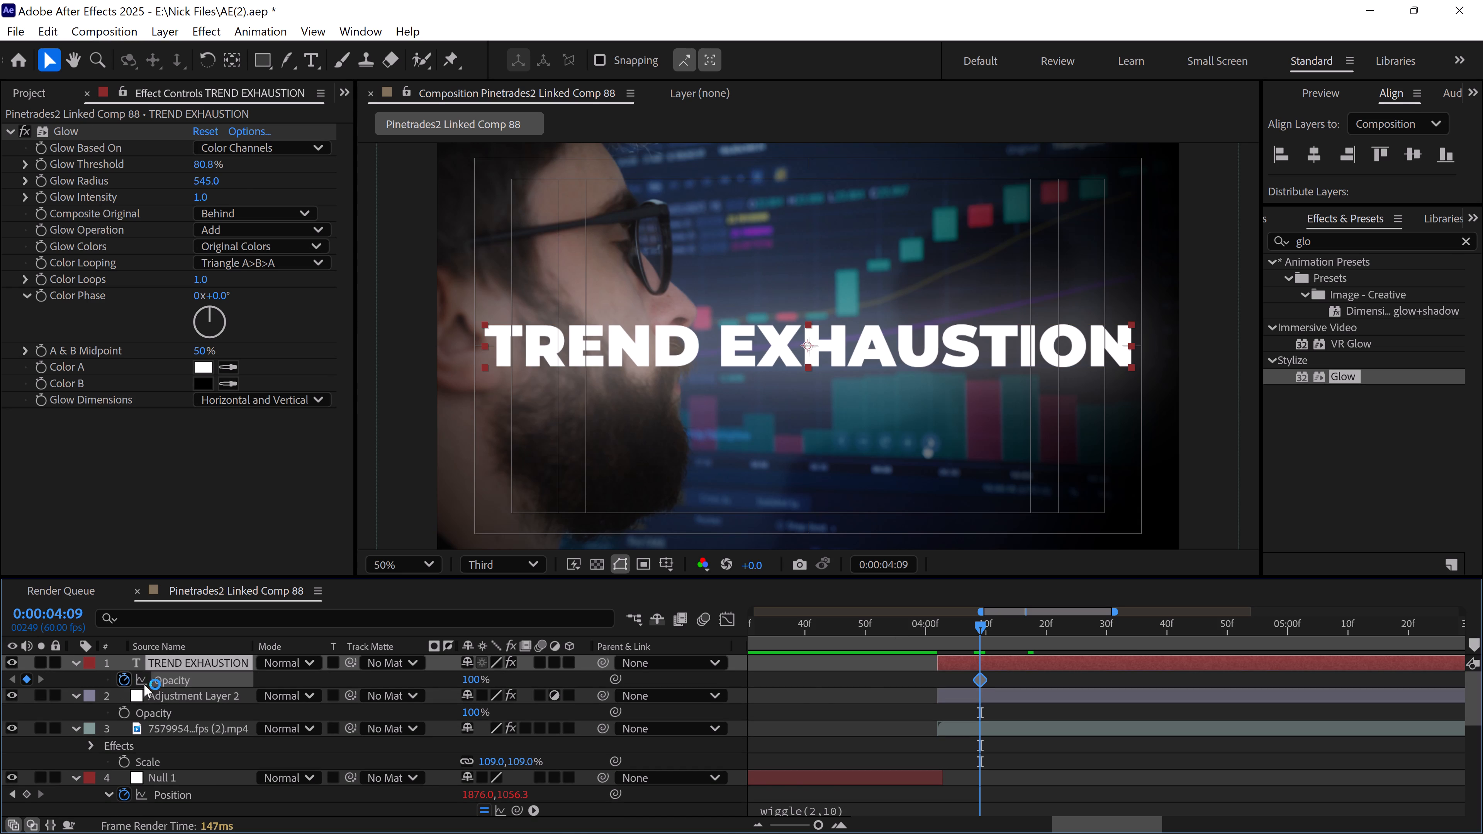
{"action": "left_click_drag", "start_coordinate": [981, 629], "coordinate": [979, 629]}
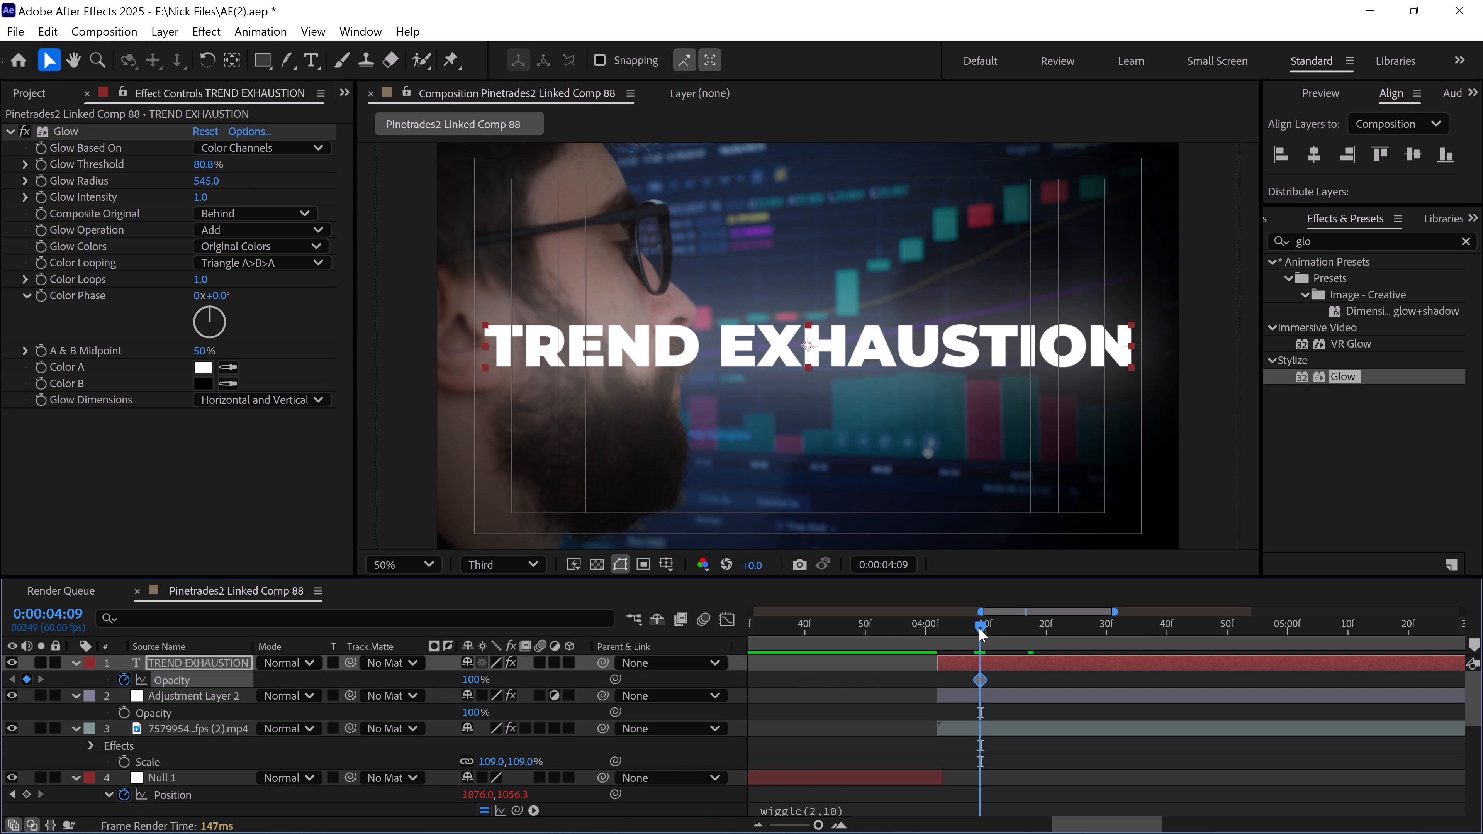
{"action": "left_click_drag", "start_coordinate": [979, 629], "coordinate": [942, 629]}
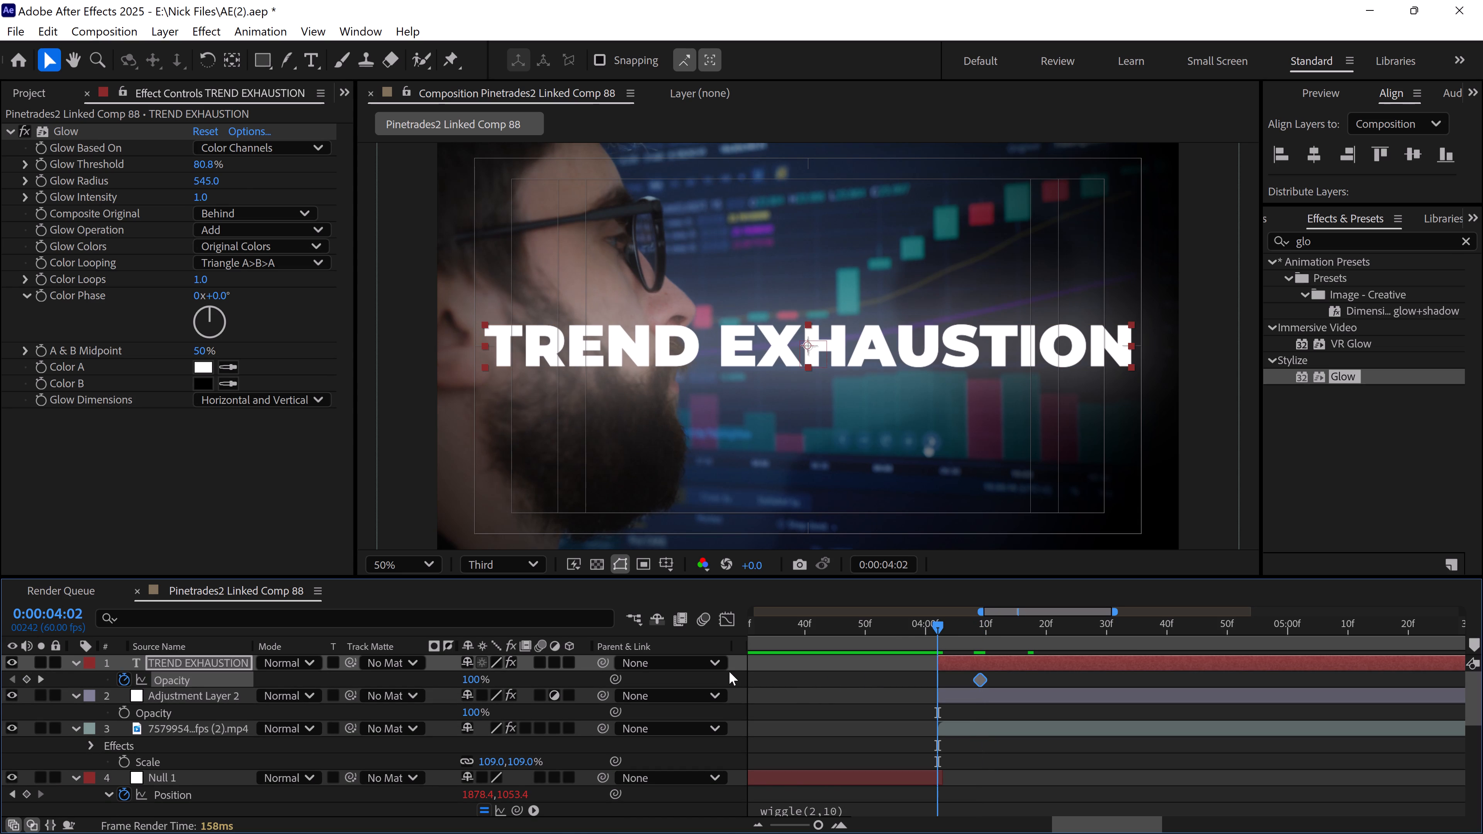
{"action": "left_click_drag", "start_coordinate": [464, 680], "coordinate": [294, 691]}
{"action": "left_click_drag", "start_coordinate": [294, 691], "coordinate": [290, 693]}
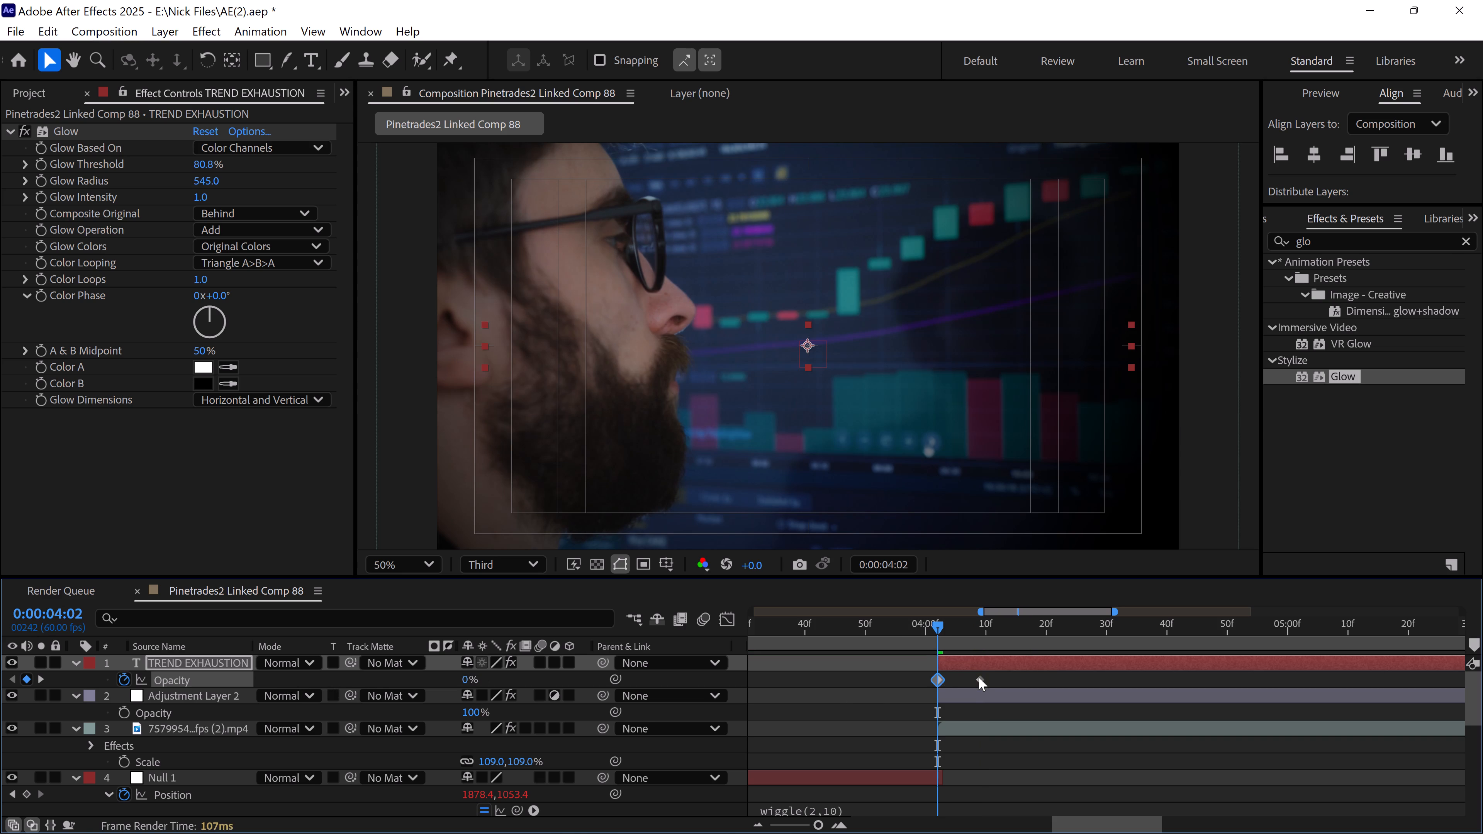
Lengthen the TREND EXHAUSTION fade-in by moving its 100% Opacity keyframe to about 0:00:04:17.
{"action": "left_click_drag", "start_coordinate": [980, 677], "coordinate": [1010, 678]}
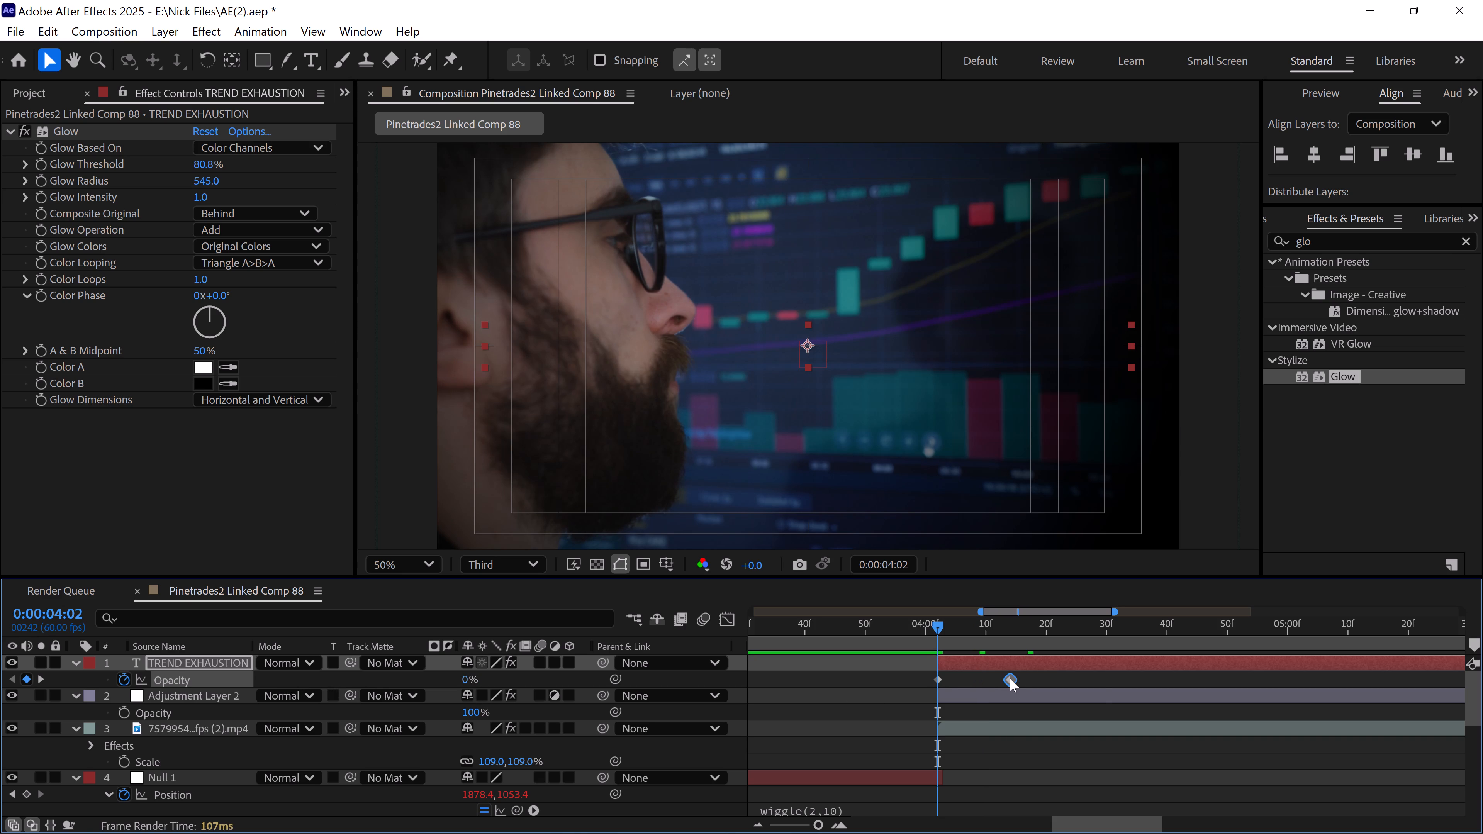
{"action": "left_click_drag", "start_coordinate": [1010, 678], "coordinate": [1031, 681]}
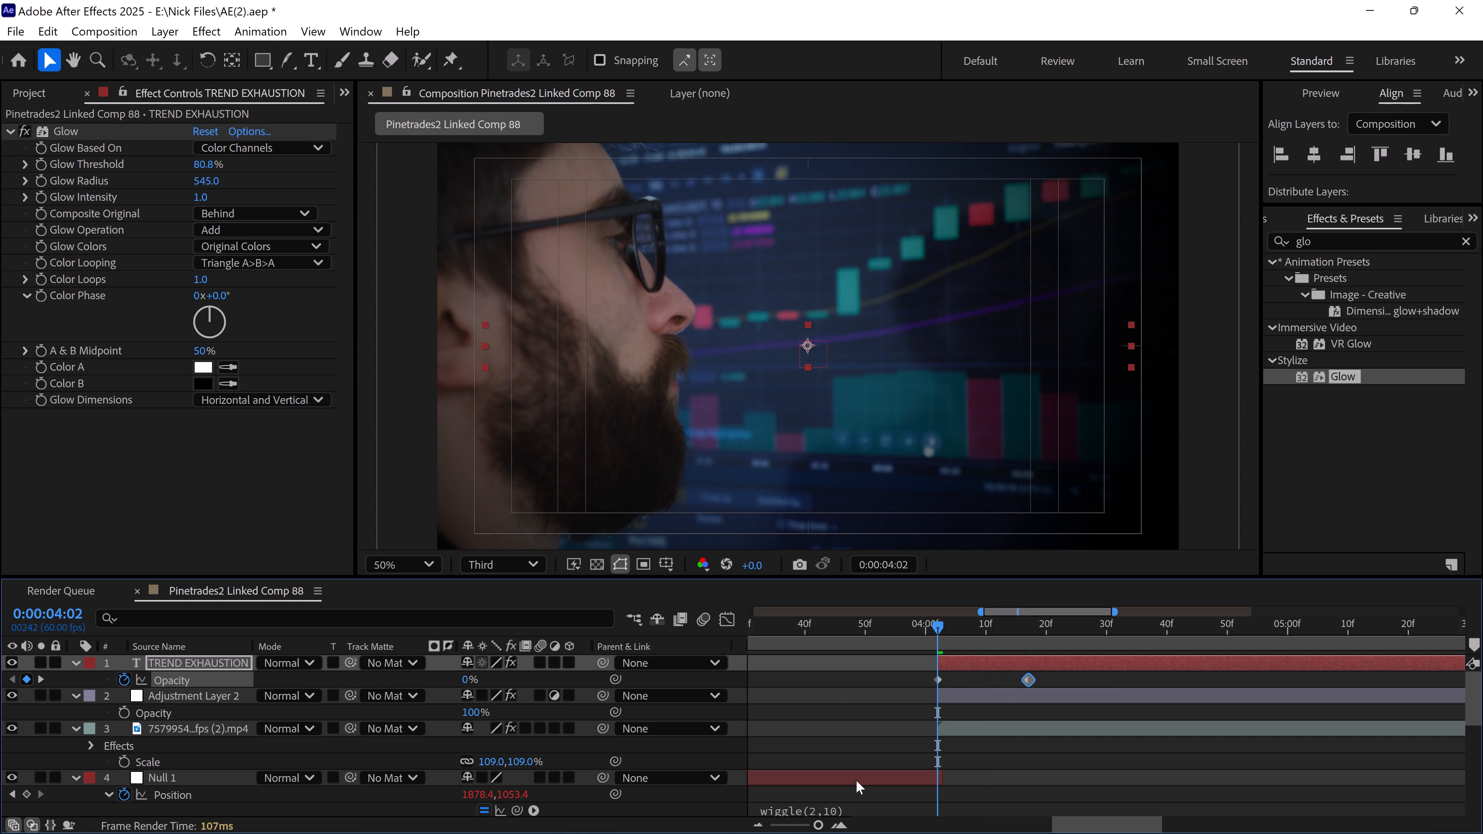
At 0:00:05:29, move the CC Vignette Center on the adjustment layer above the footage to about 1948, 924.
{"action": "left_click_drag", "start_coordinate": [823, 824], "coordinate": [721, 824]}
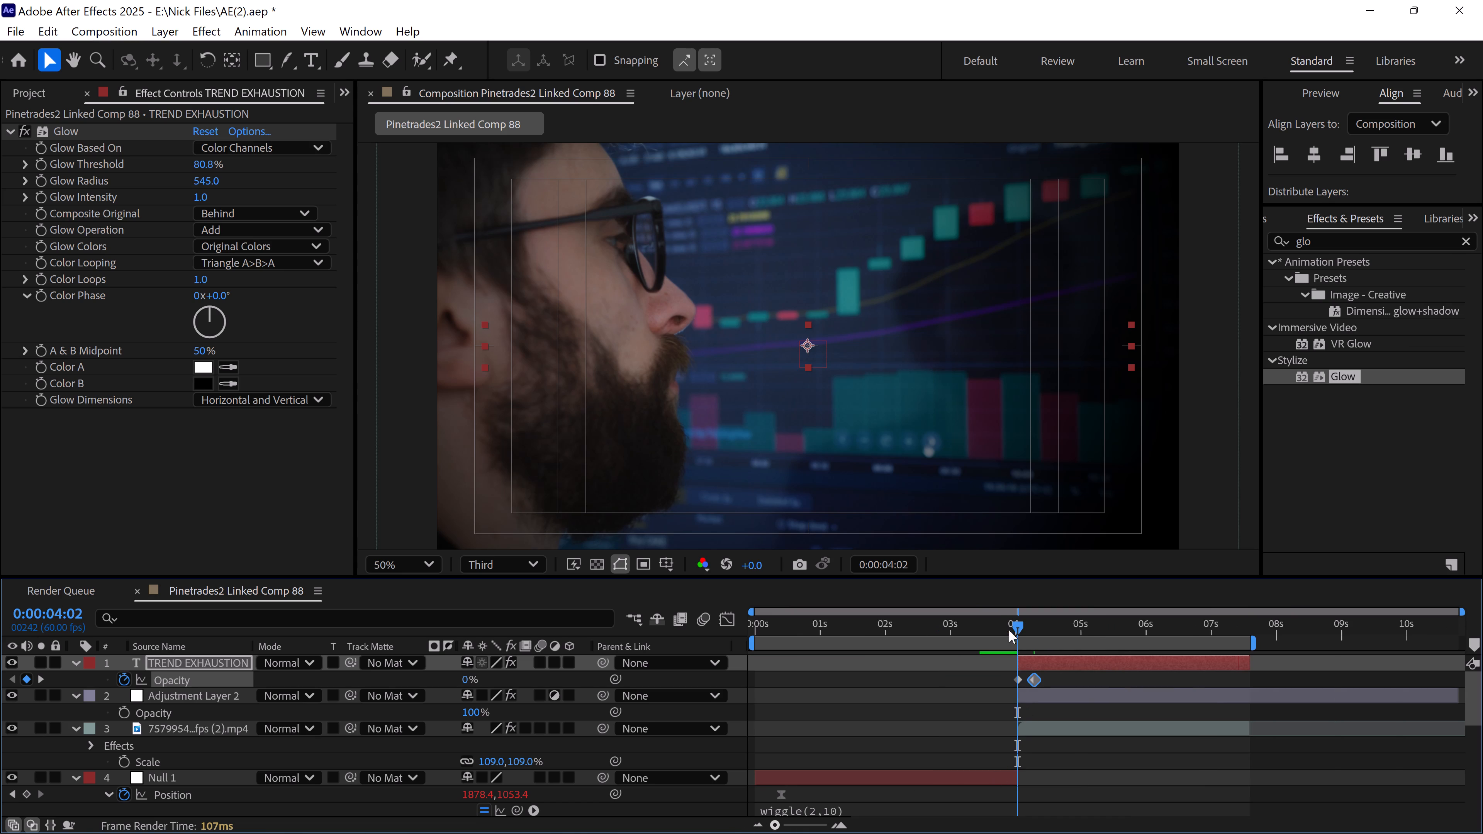
{"action": "left_click_drag", "start_coordinate": [1020, 622], "coordinate": [1068, 632]}
{"action": "left_click_drag", "start_coordinate": [1068, 632], "coordinate": [1110, 636]}
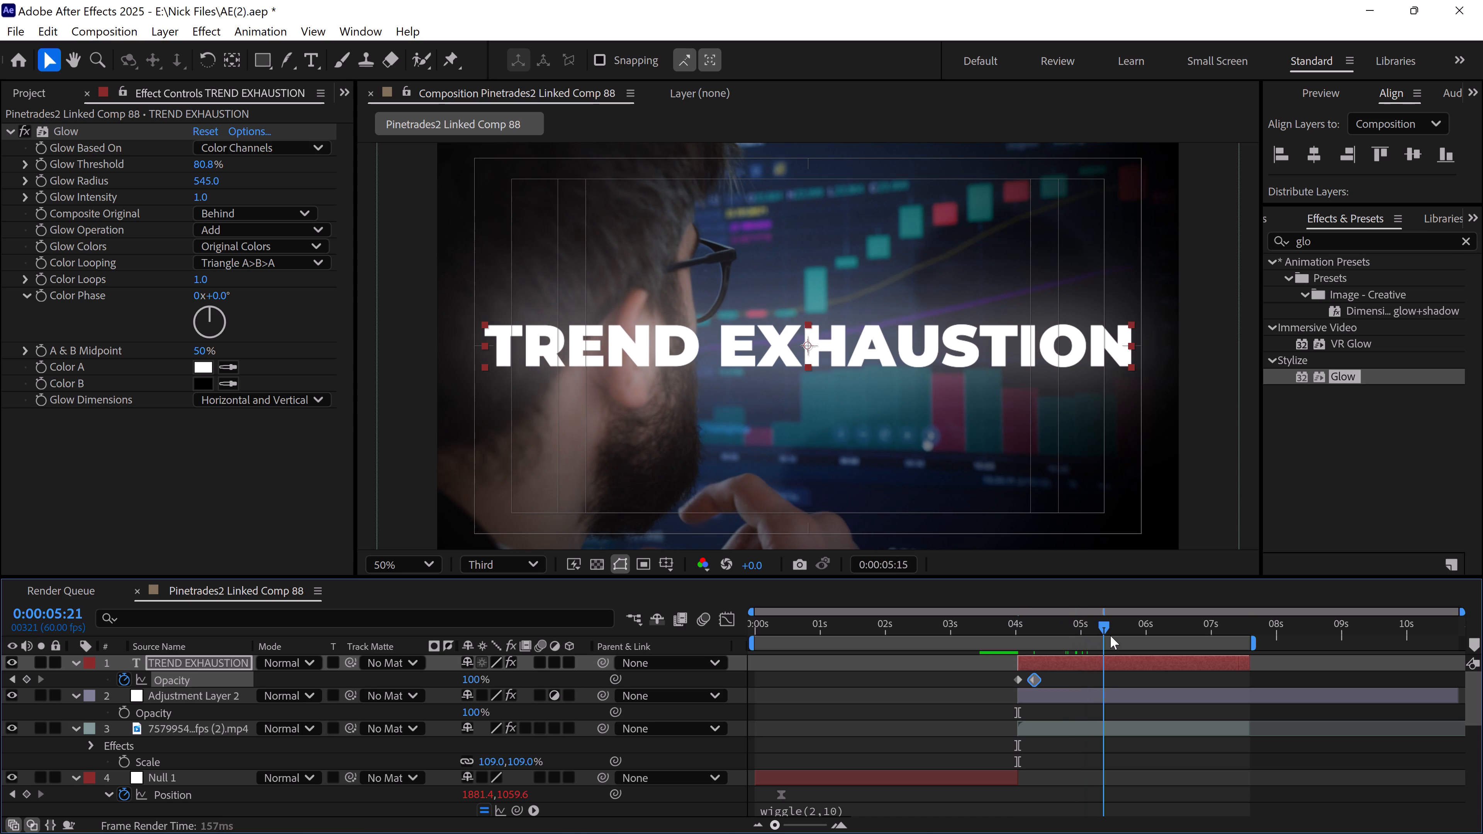
{"action": "left_click_drag", "start_coordinate": [1110, 636], "coordinate": [1114, 636]}
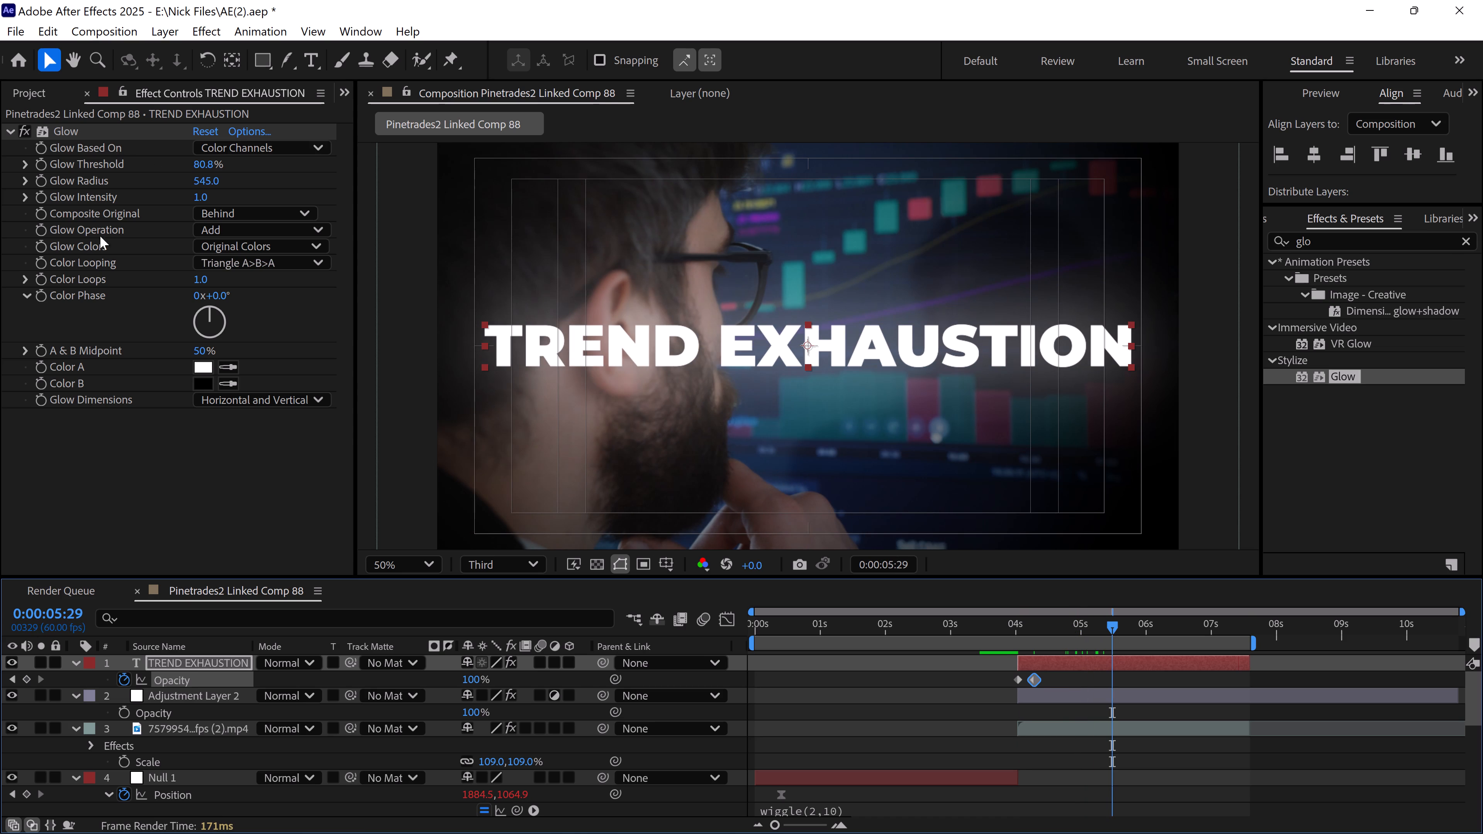
{"action": "left_click", "coordinate": [197, 691]}
{"action": "left_click", "coordinate": [813, 316]}
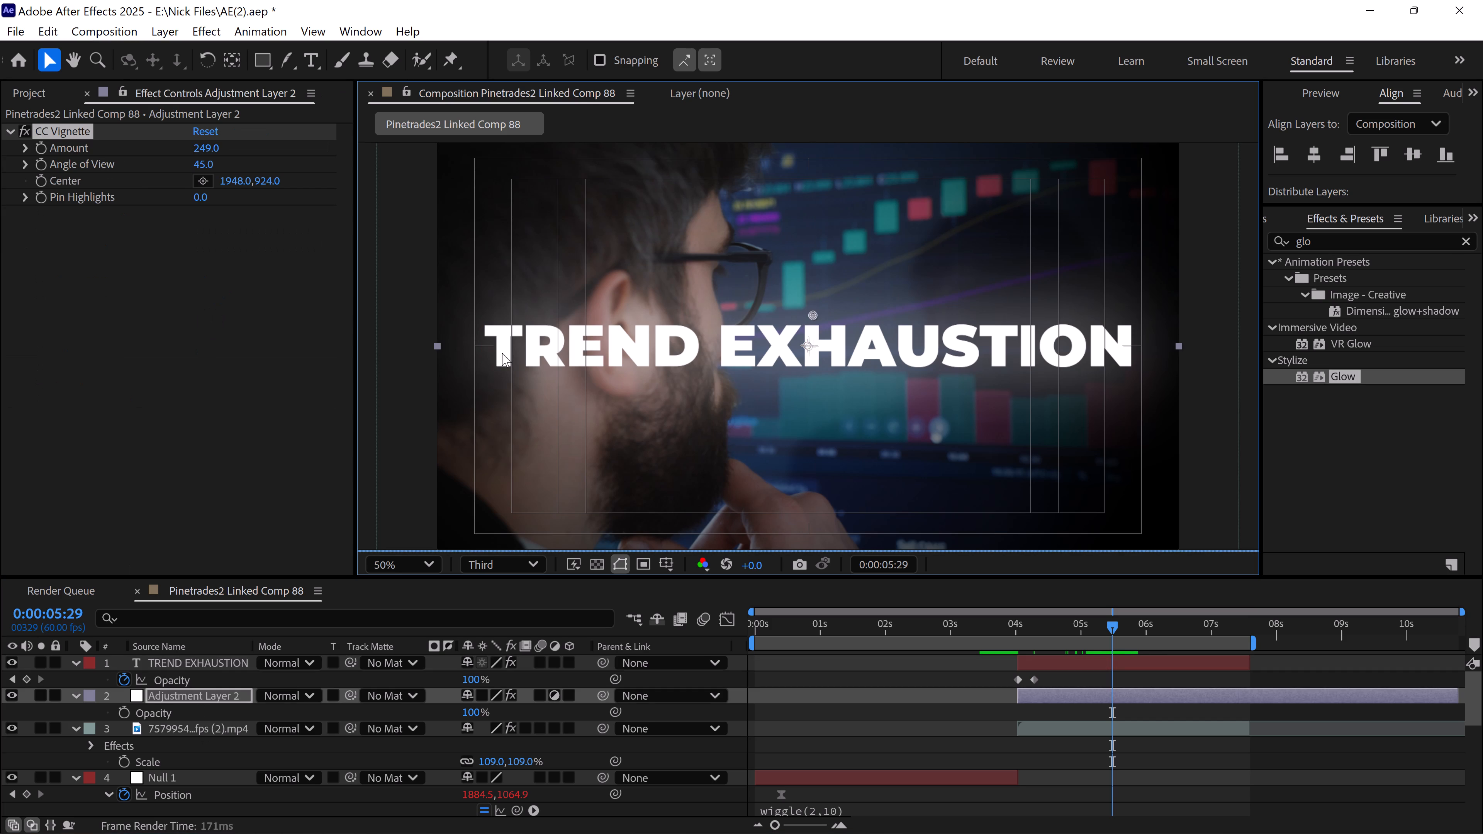
Create a white 3840 x 2160 px solid and place it directly below the TREND EXHAUSTION text layer.
{"action": "right_click", "coordinate": [364, 281]}
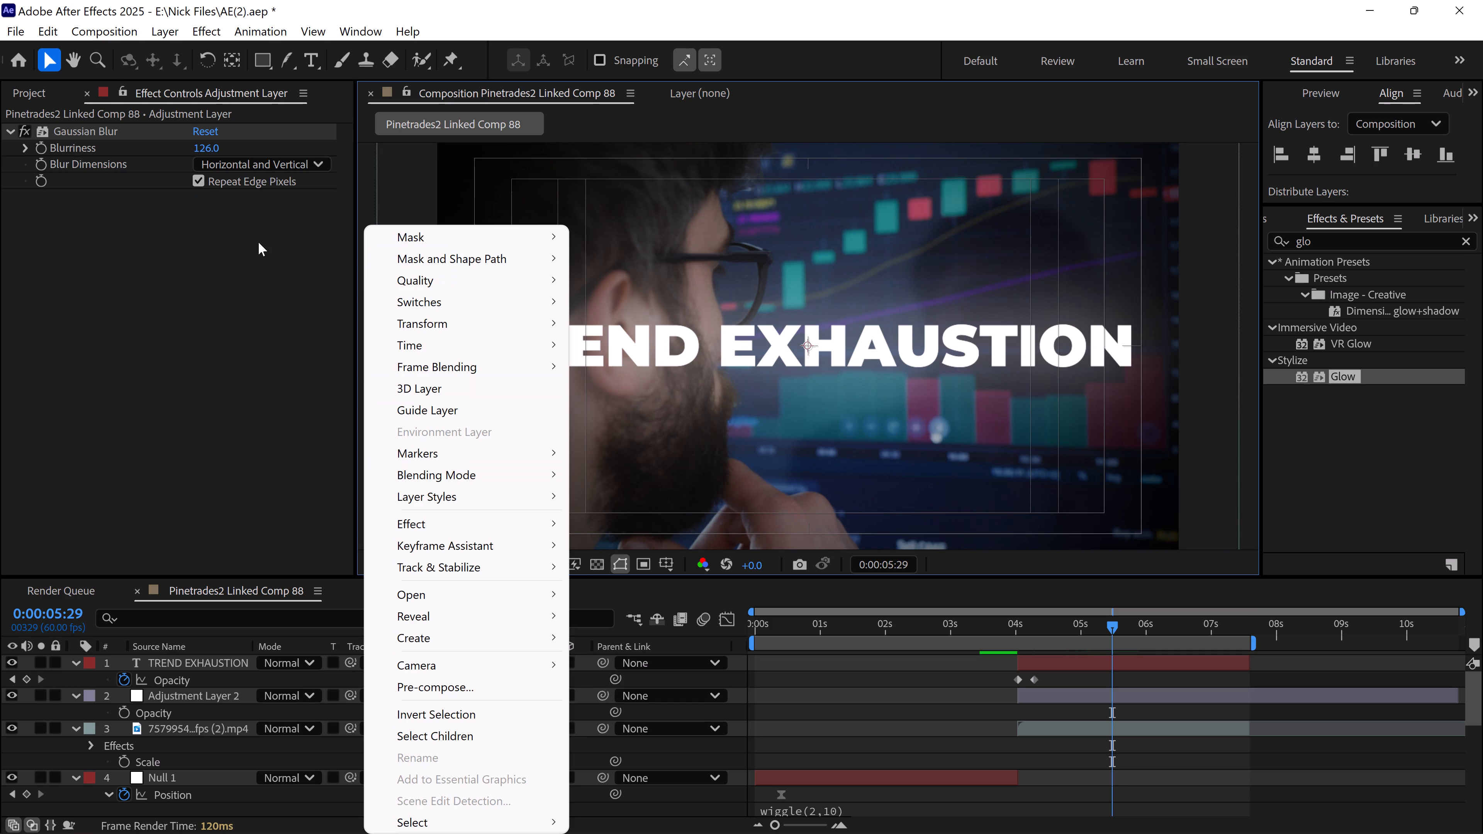
{"action": "left_click", "coordinate": [165, 27]}
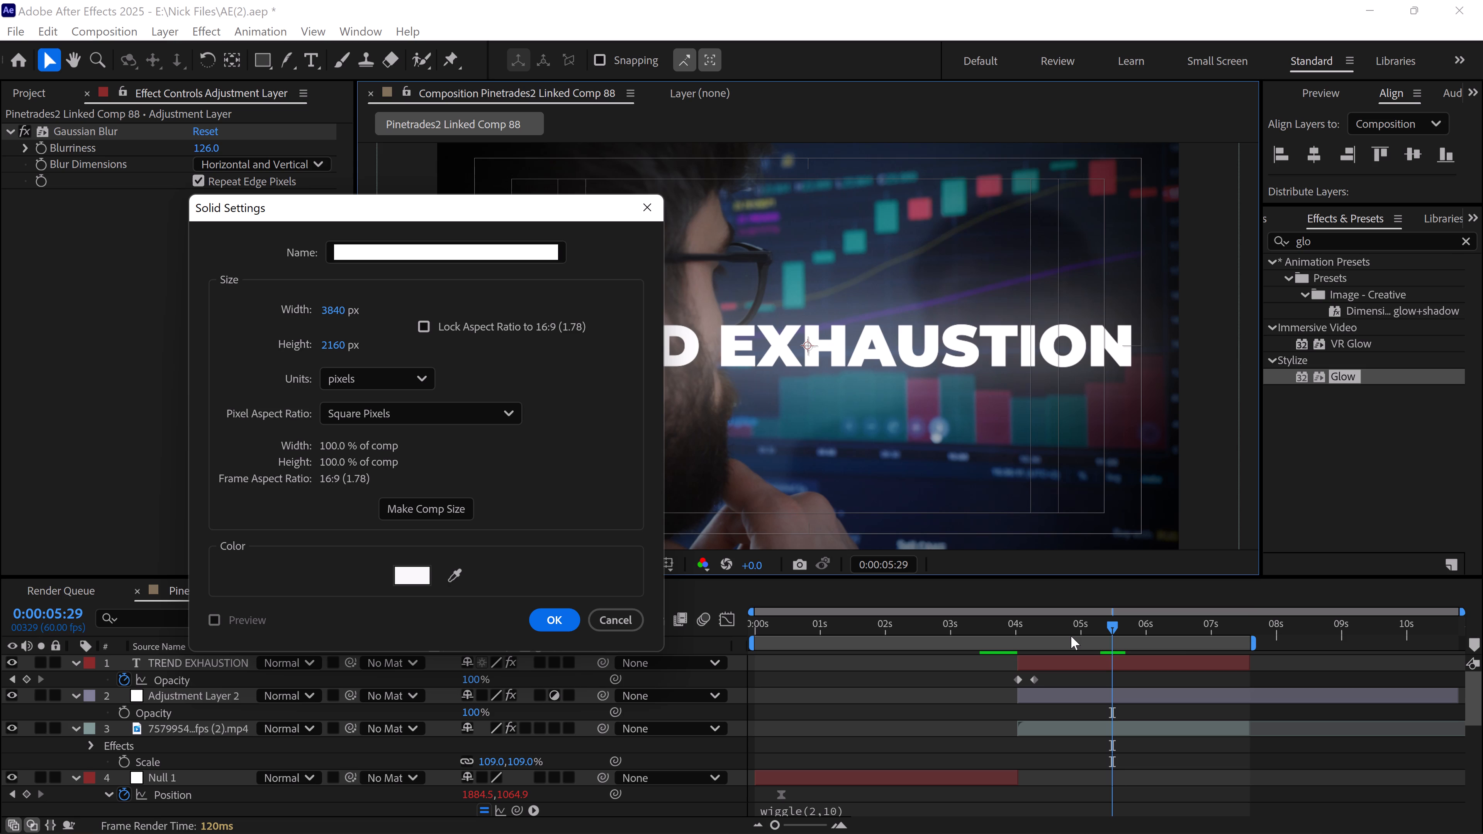
{"action": "left_click", "coordinate": [558, 626]}
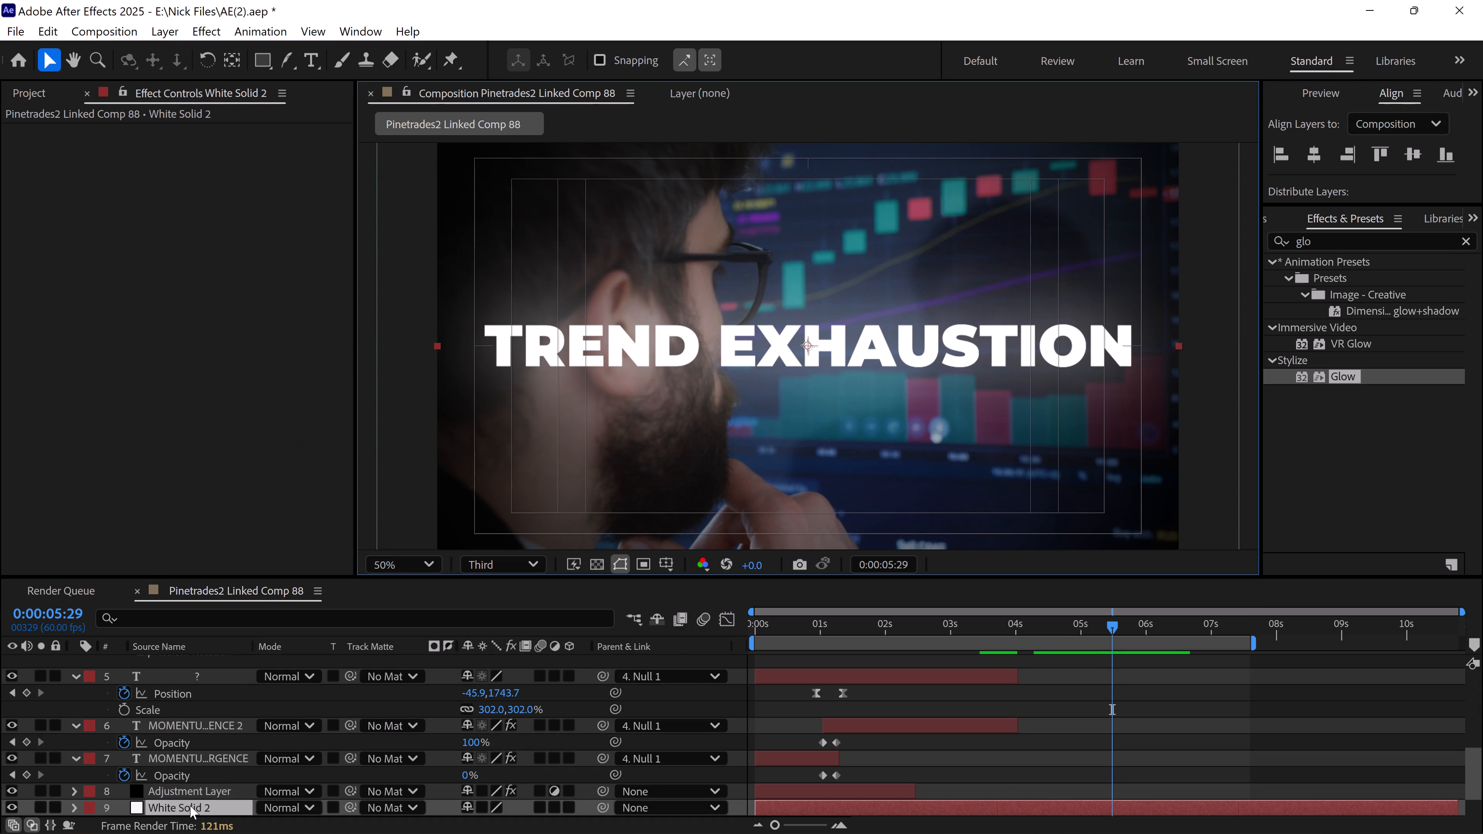
{"action": "left_click_drag", "start_coordinate": [190, 805], "coordinate": [177, 663]}
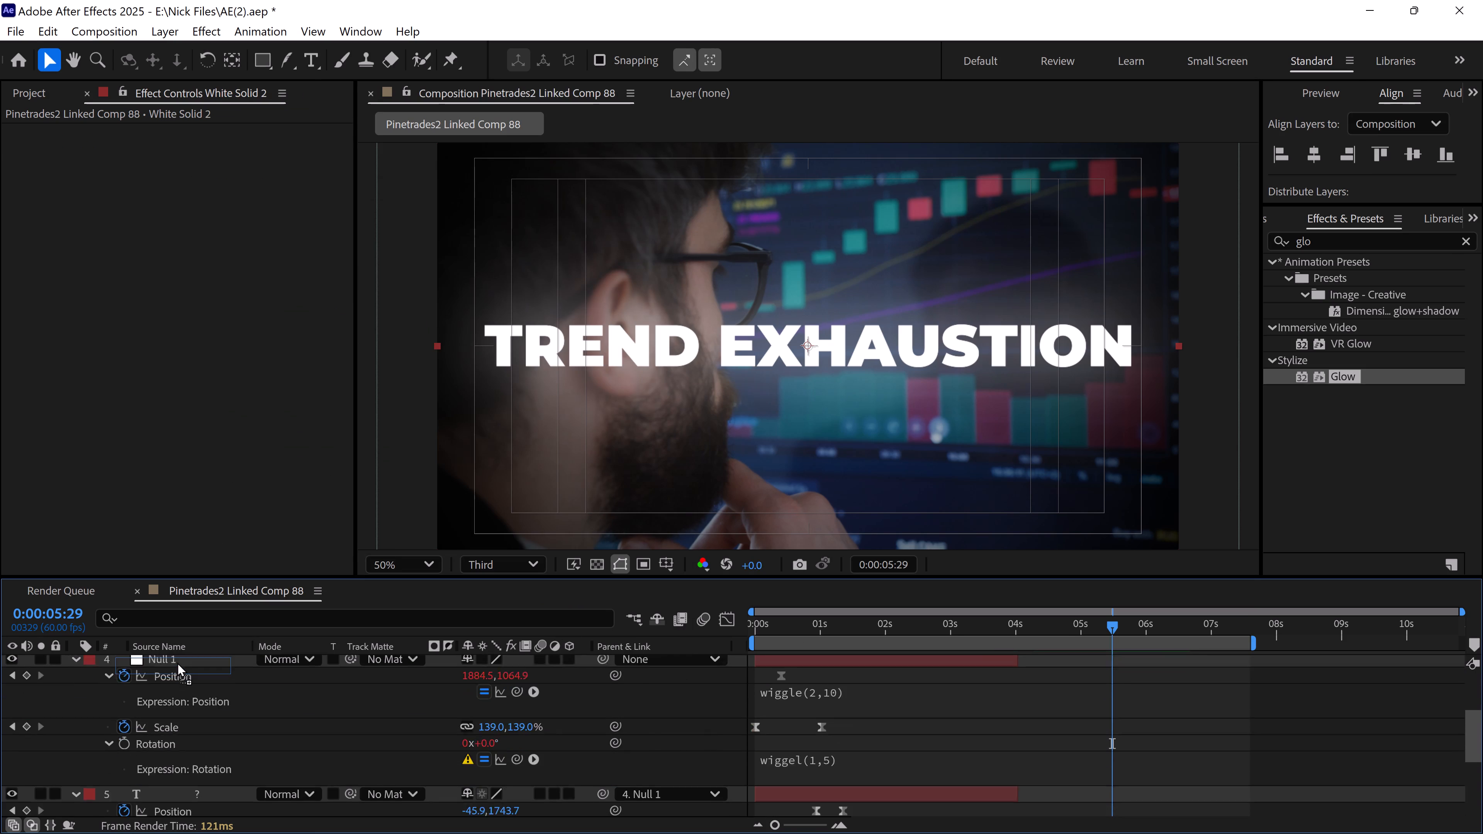
{"action": "left_click_drag", "start_coordinate": [177, 663], "coordinate": [181, 669]}
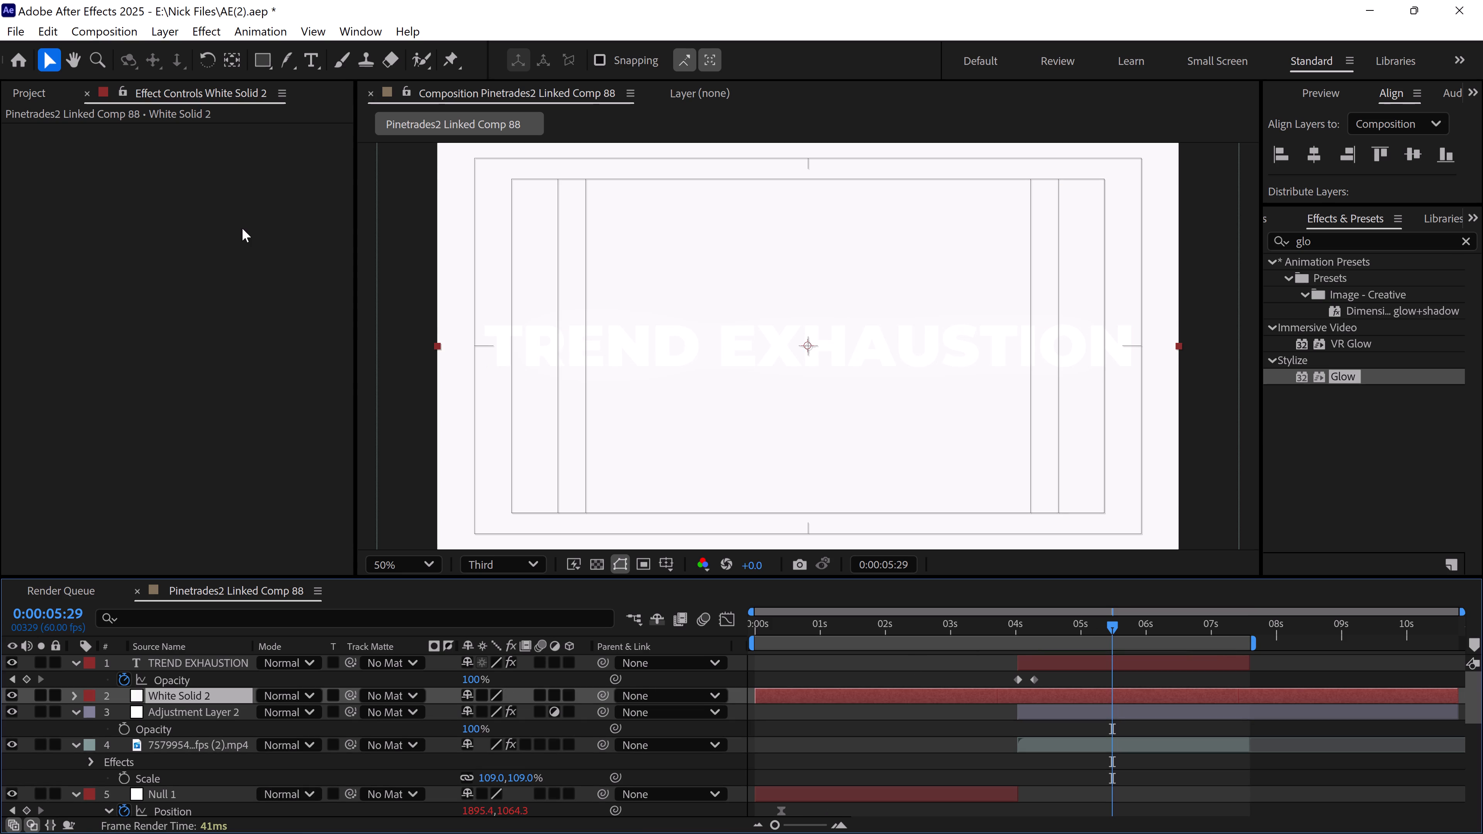
Change the color of the white solid below the TREND EXHAUSTION text to near-black 050404.
{"action": "left_click", "coordinate": [165, 36]}
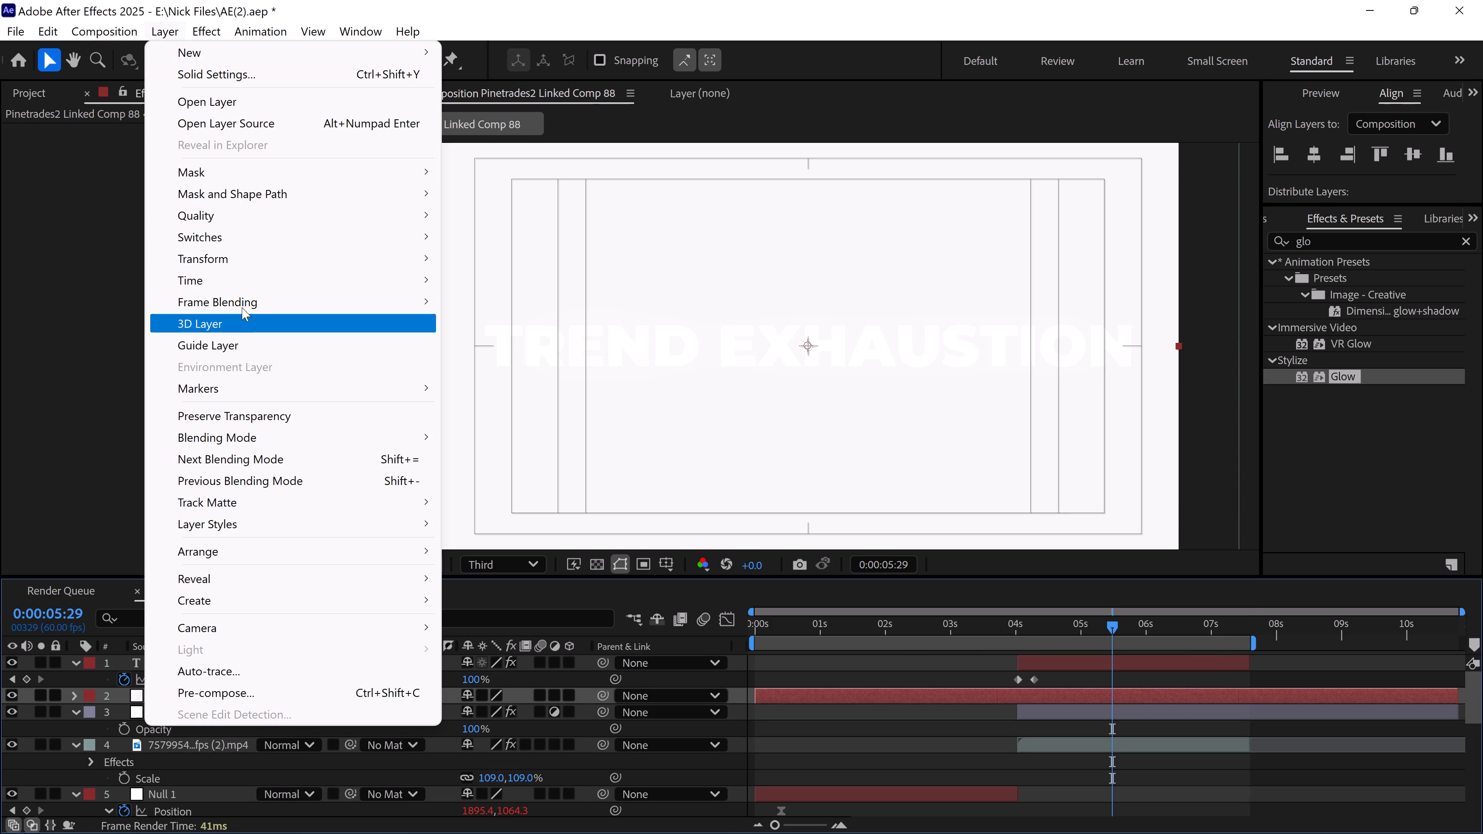
{"action": "left_click", "coordinate": [345, 71]}
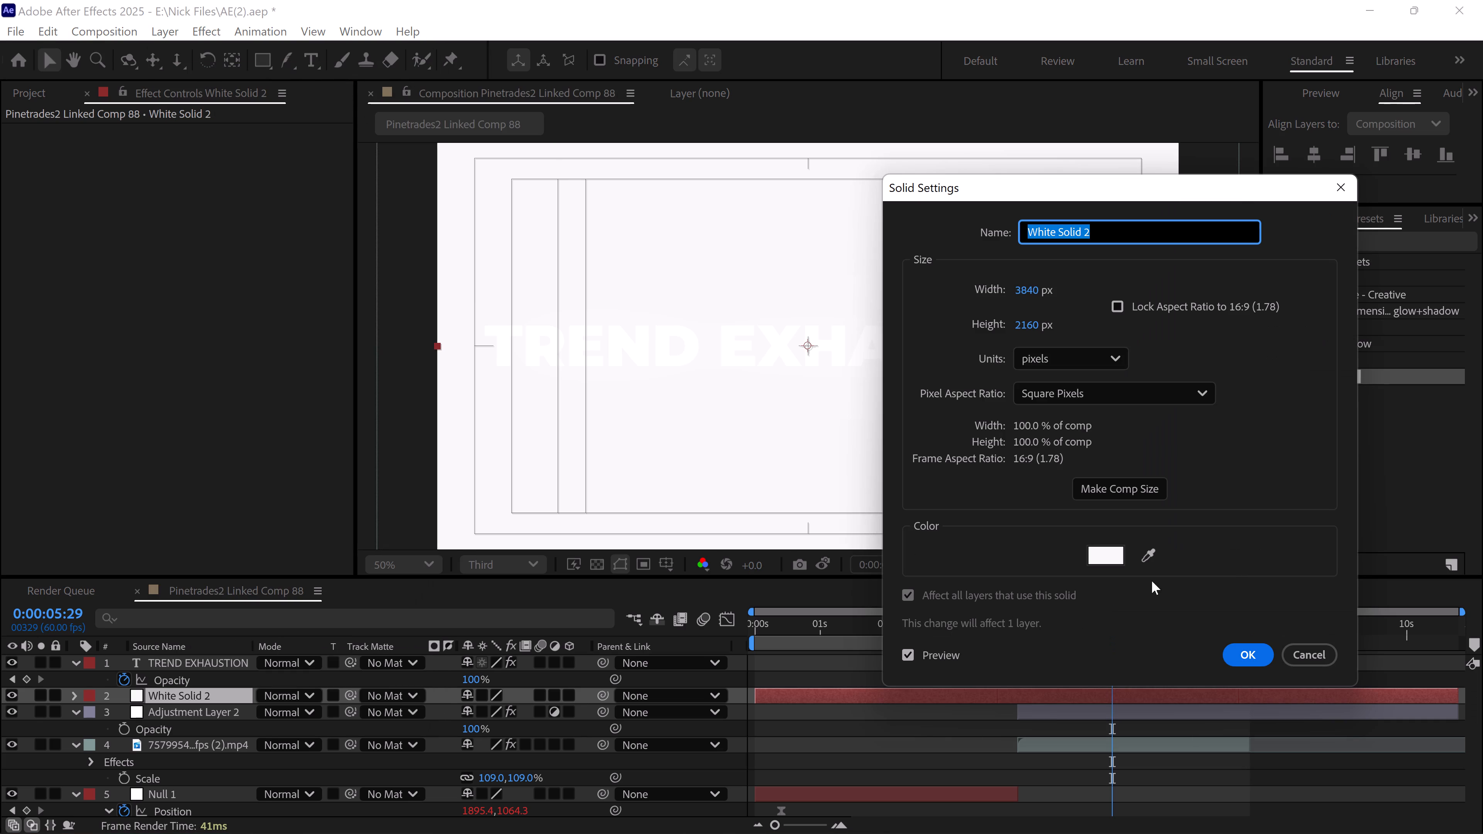
{"action": "left_click", "coordinate": [1111, 562]}
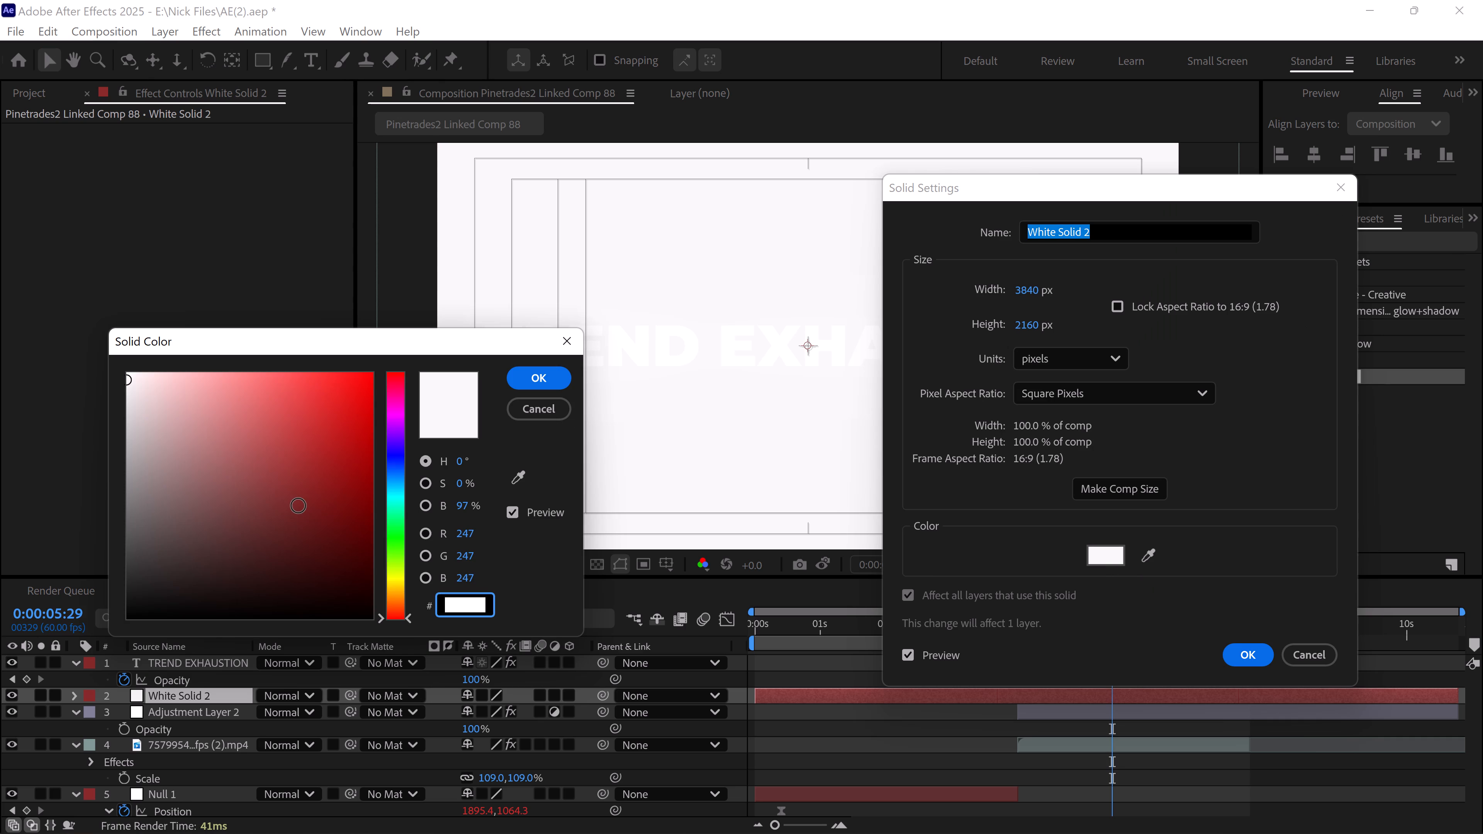
{"action": "left_click_drag", "start_coordinate": [250, 528], "coordinate": [80, 651]}
{"action": "left_click", "coordinate": [127, 618]}
{"action": "left_click", "coordinate": [136, 616]}
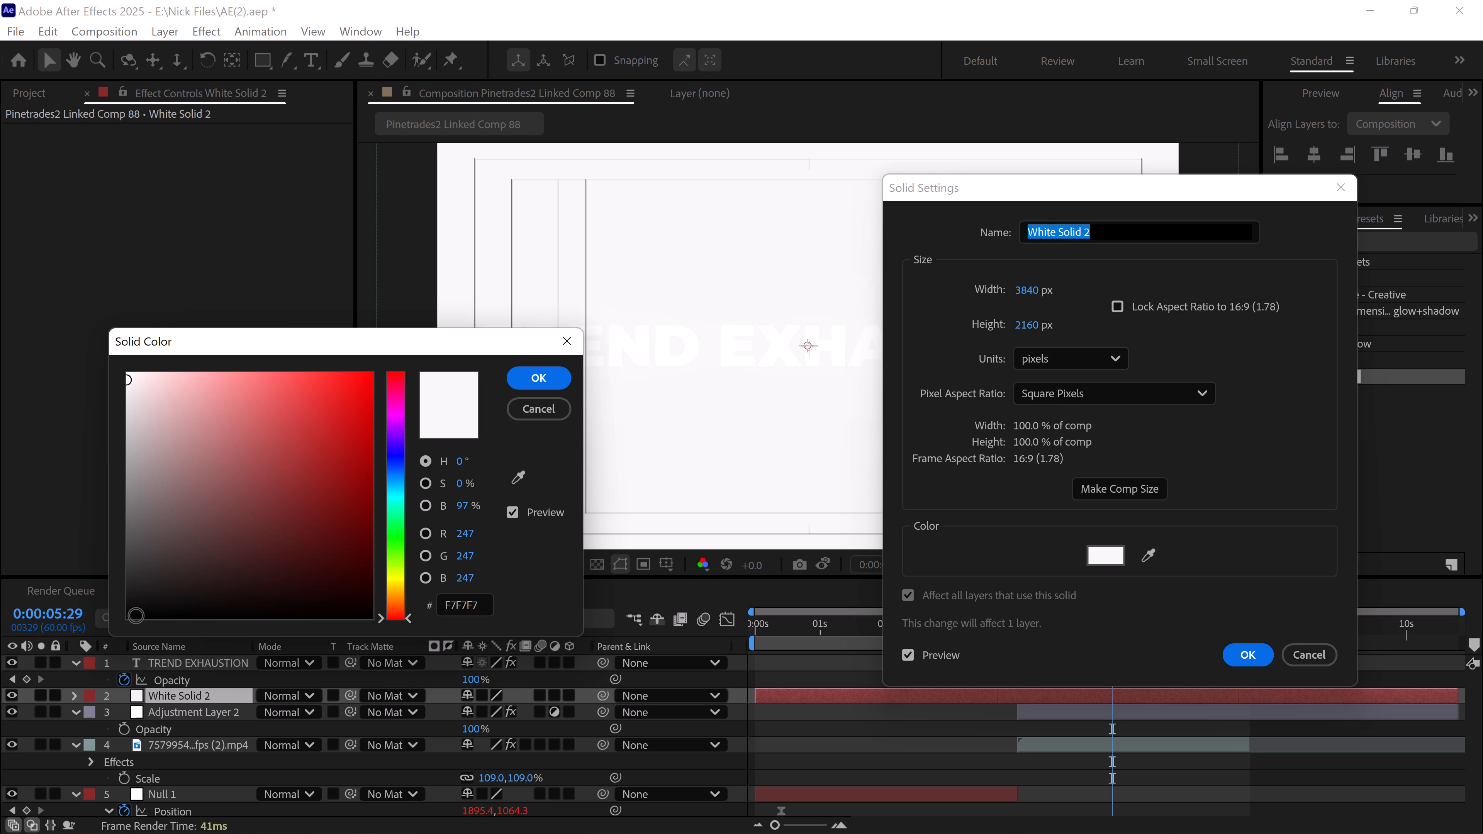
{"action": "left_click", "coordinate": [141, 614]}
{"action": "key", "text": "v"}
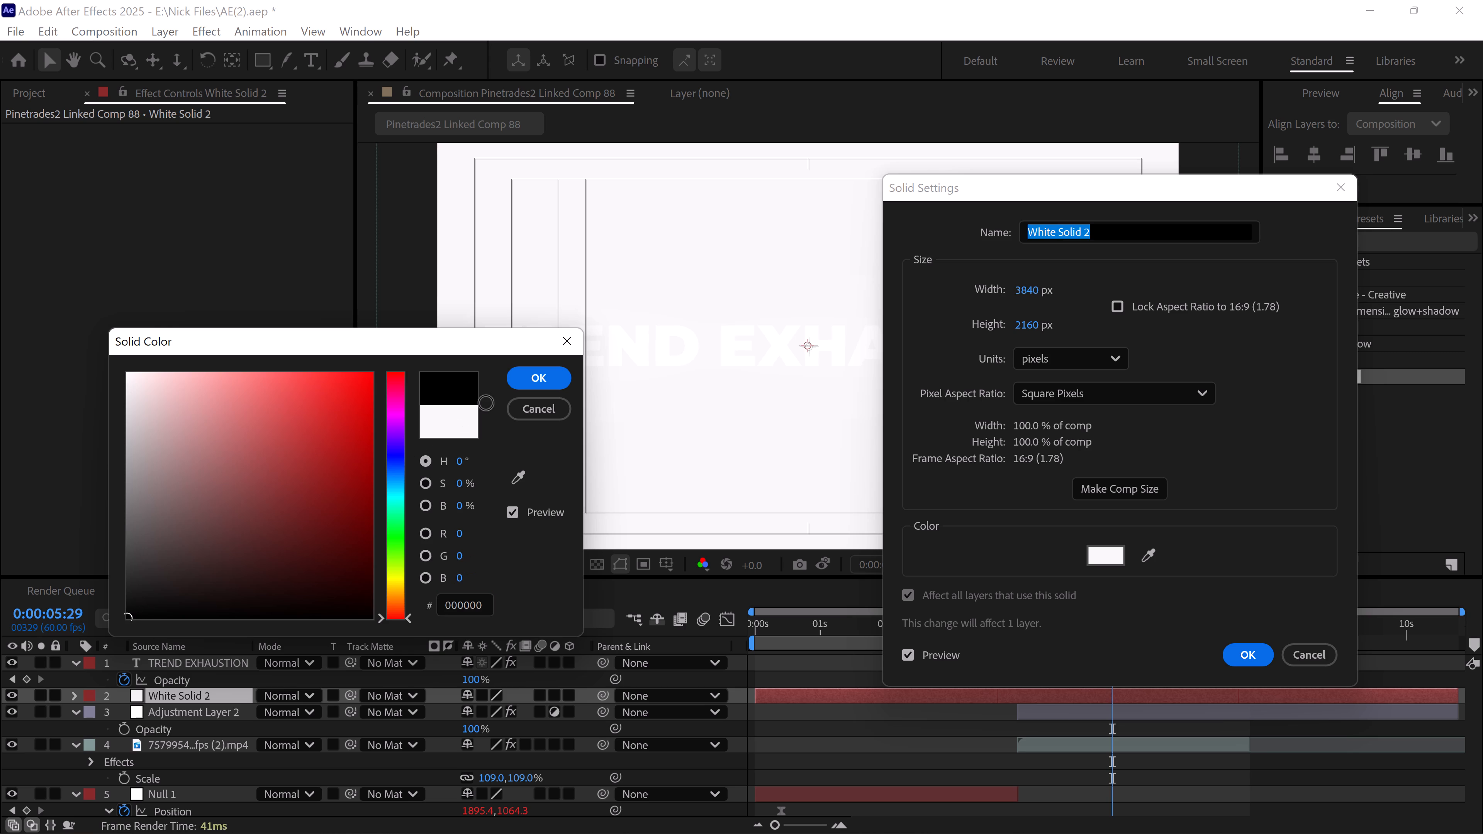
{"action": "left_click", "coordinate": [533, 376]}
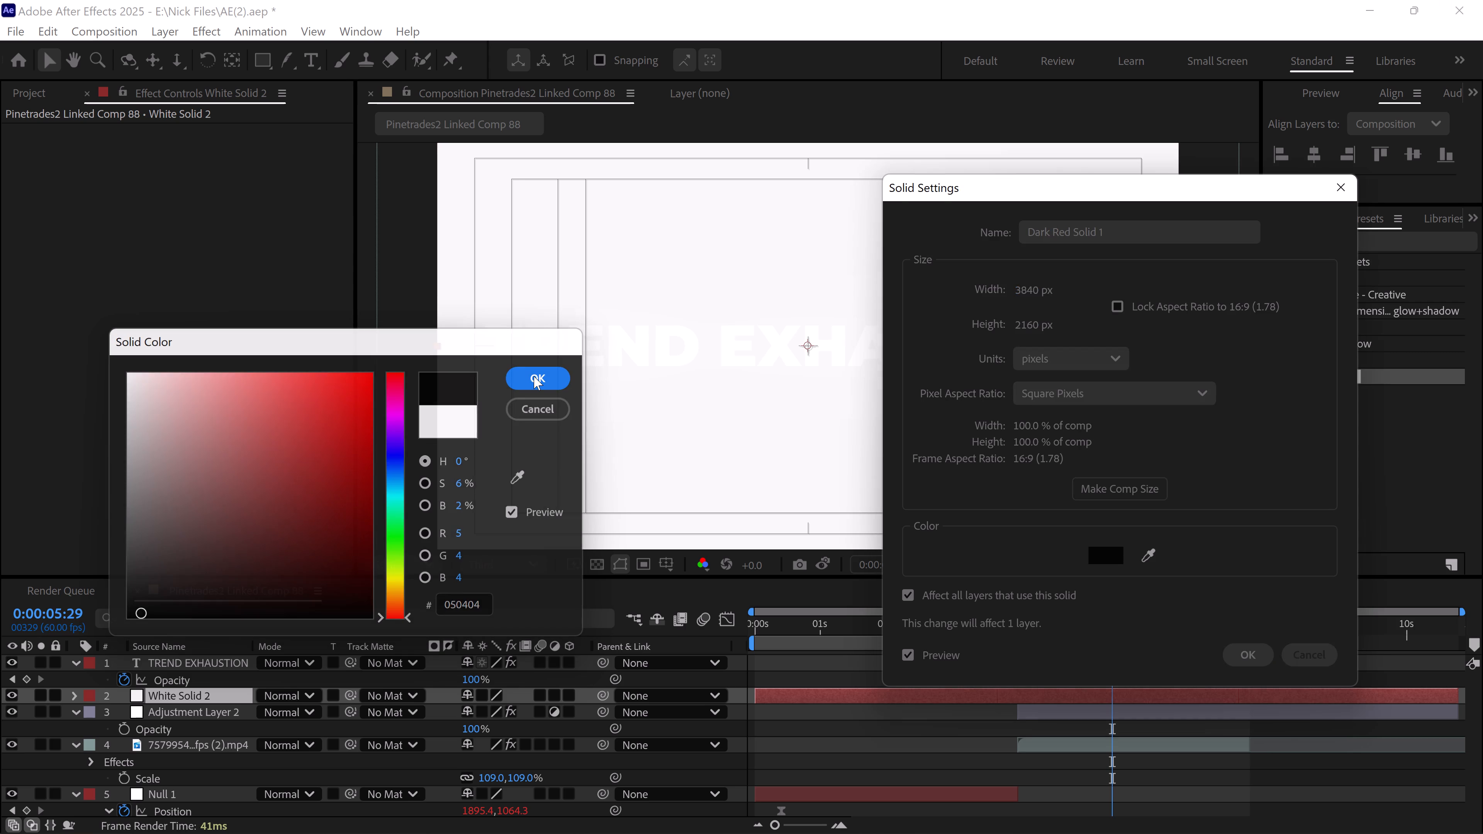
{"action": "left_click", "coordinate": [1244, 647]}
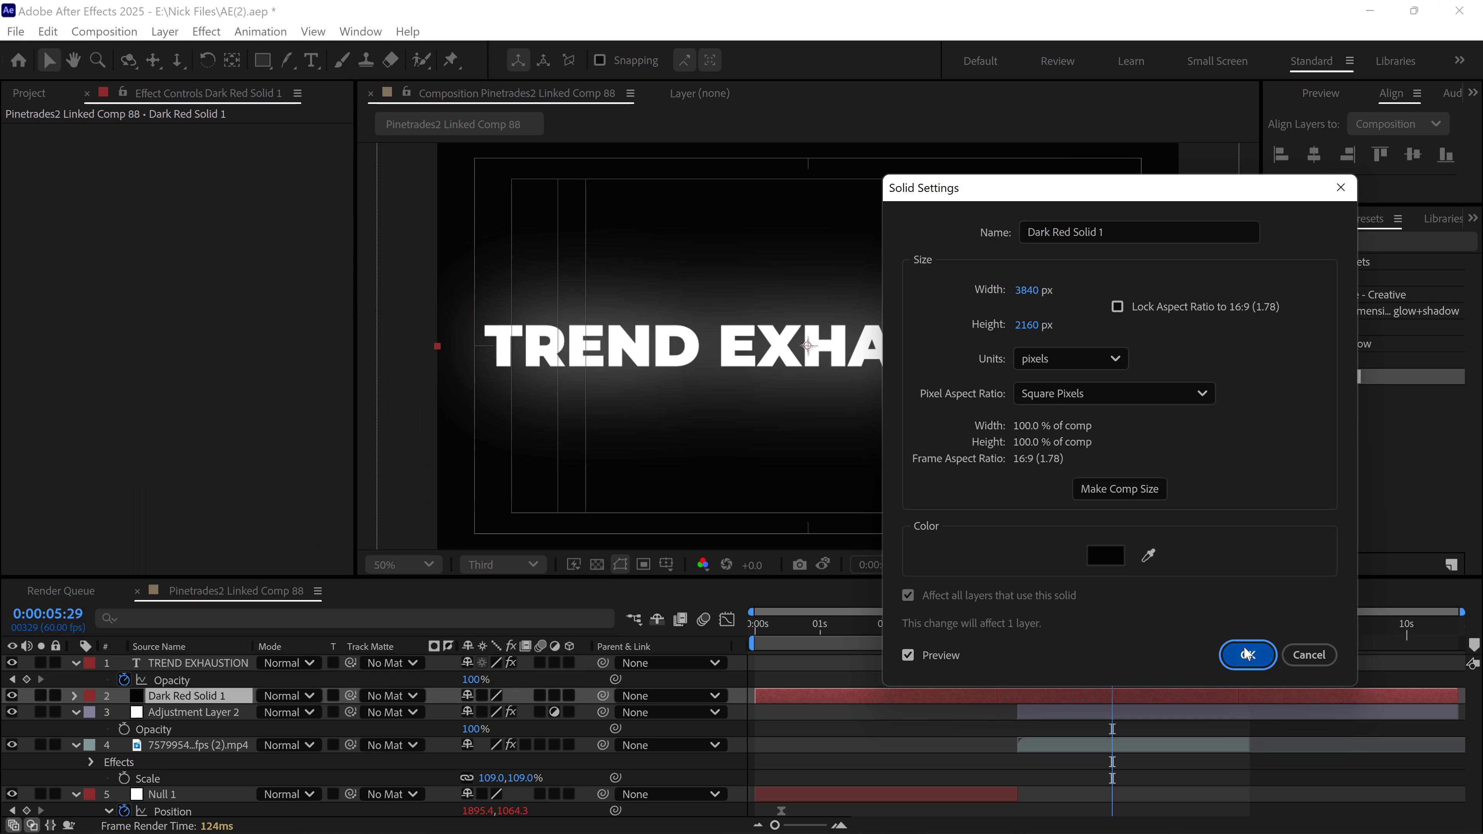
Trim the start of the near-black solid layer to 0:00:04:02.
{"action": "left_click_drag", "start_coordinate": [1110, 626], "coordinate": [1017, 622]}
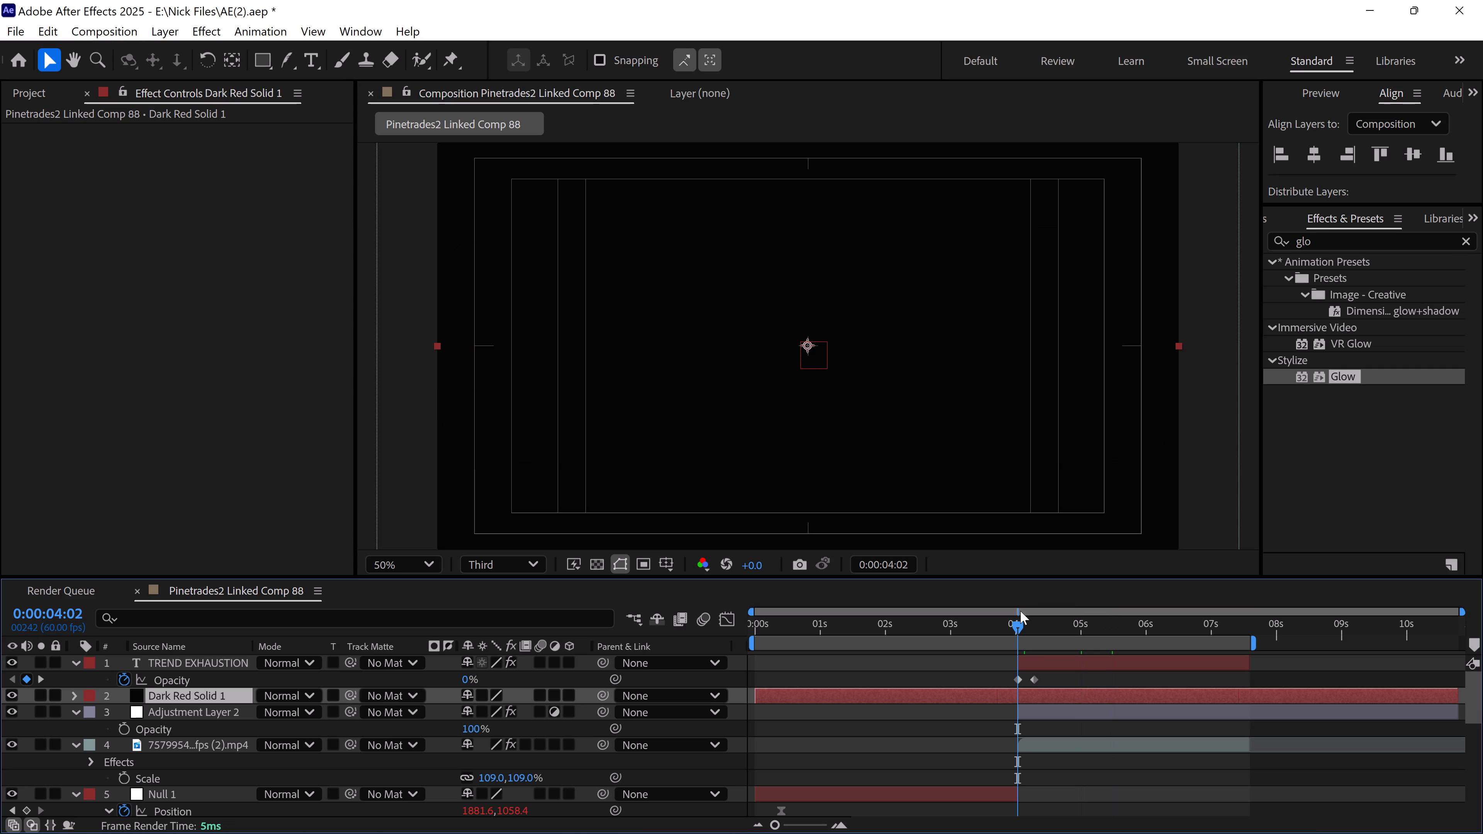
{"action": "key", "text": "alt+bracketleft"}
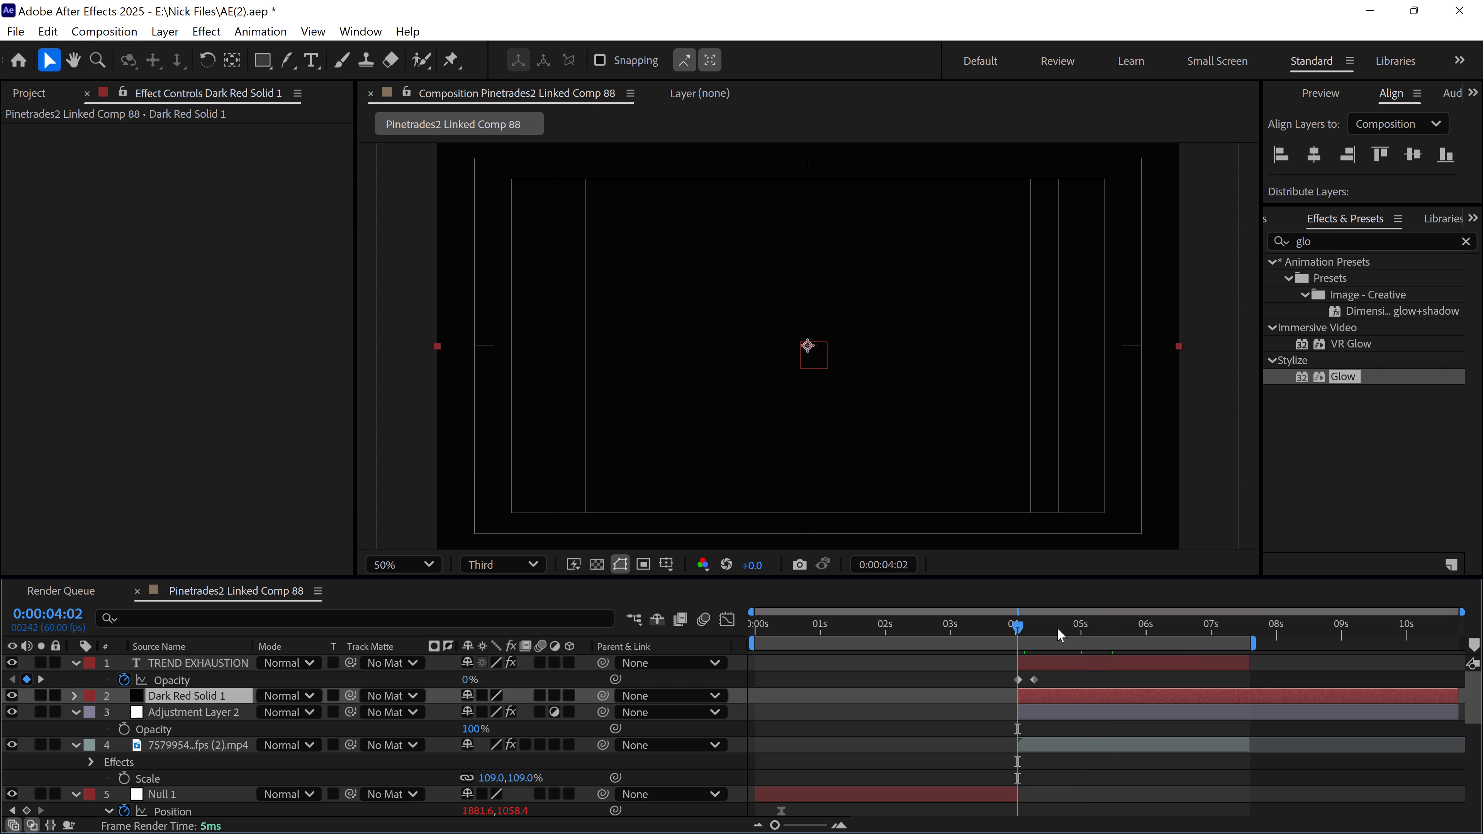